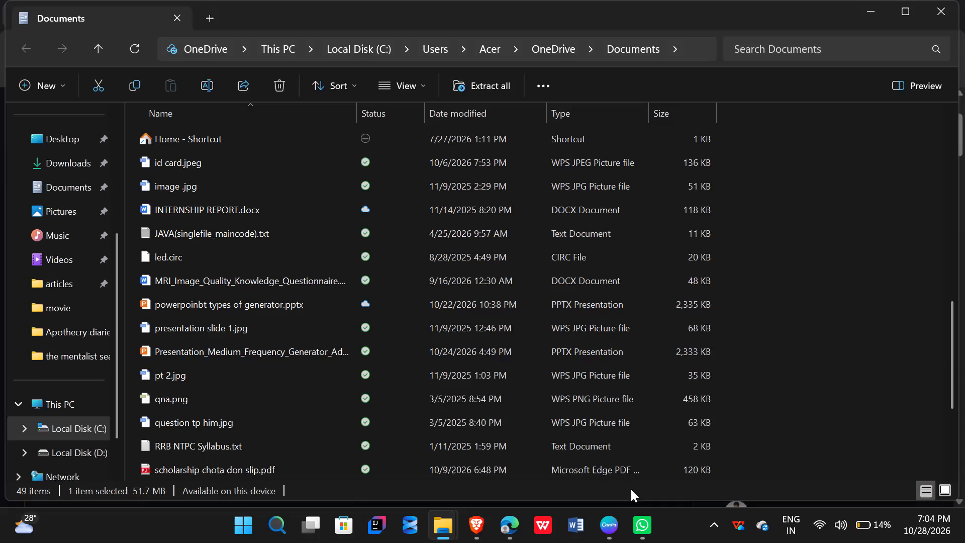
Switch to Canva, search the new-design types for "vide" and create a blank Video Message design.
{"action": "left_click", "coordinate": [609, 526]}
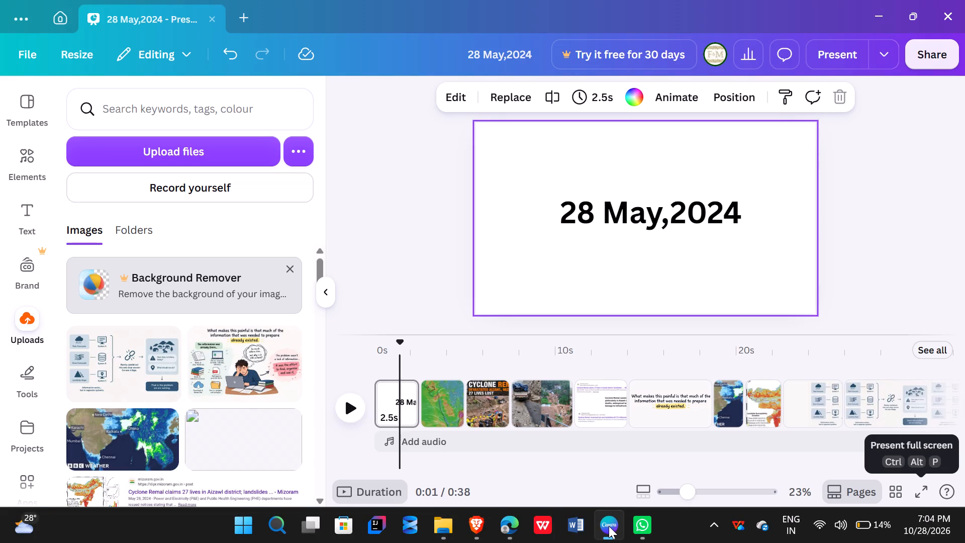
{"action": "left_click", "coordinate": [609, 526]}
{"action": "left_click", "coordinate": [609, 526]}
{"action": "left_click", "coordinate": [242, 16]}
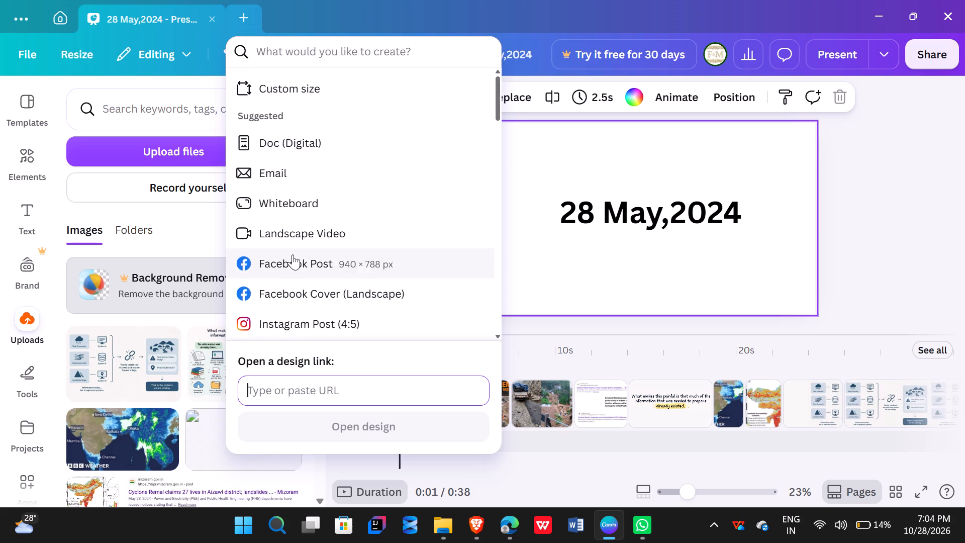
{"action": "scroll", "coordinate": [293, 254], "scroll_direction": "down", "scroll_amount": 2}
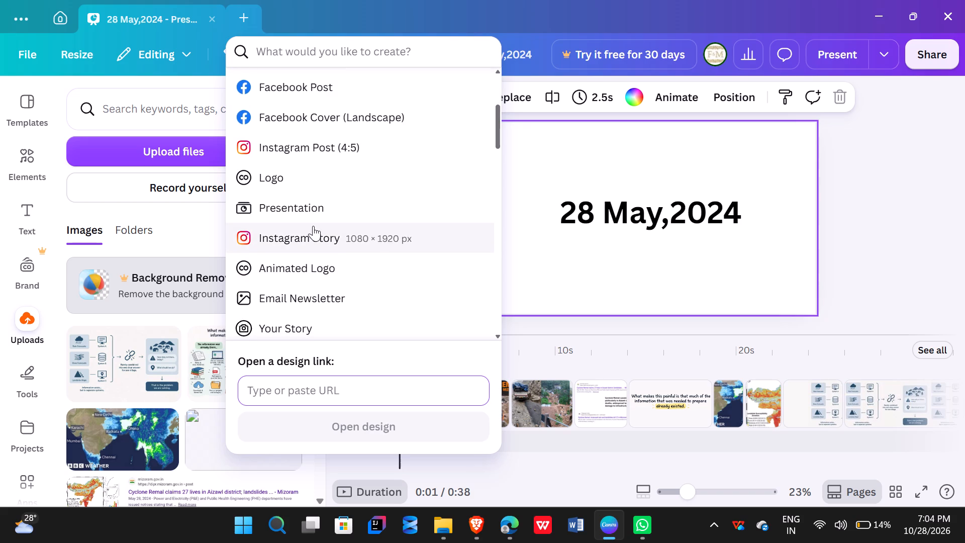
{"action": "scroll", "coordinate": [317, 218], "scroll_direction": "down", "scroll_amount": 2}
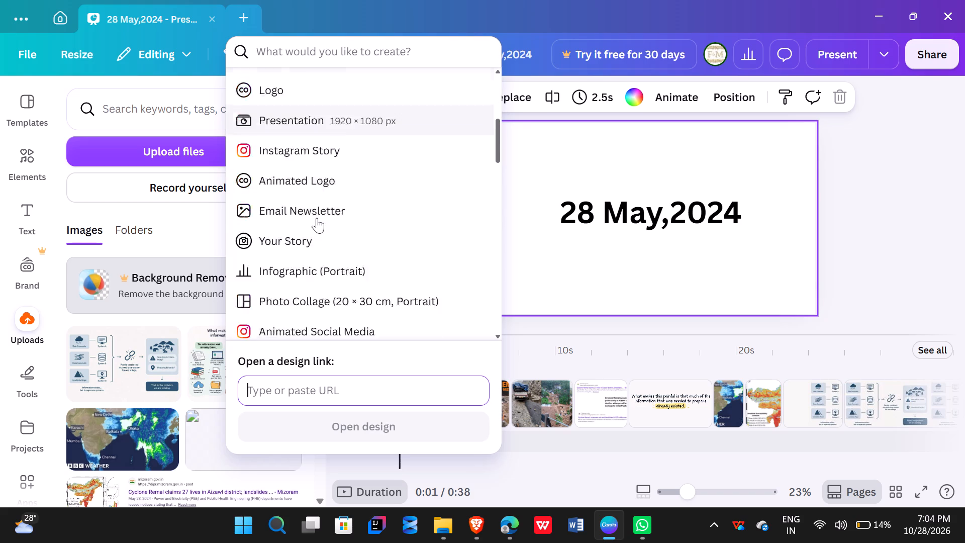
{"action": "scroll", "coordinate": [317, 218], "scroll_direction": "down", "scroll_amount": 5}
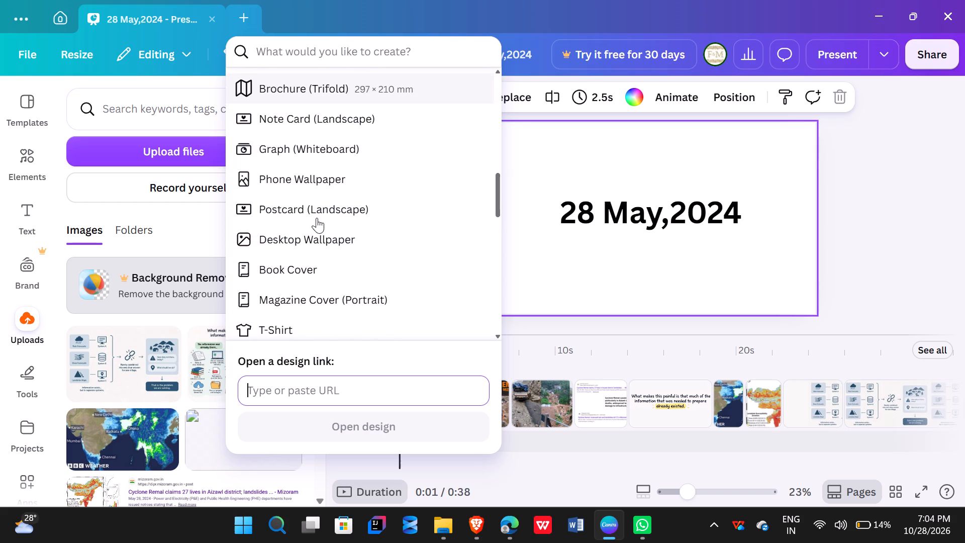
{"action": "scroll", "coordinate": [317, 218], "scroll_direction": "down", "scroll_amount": 3}
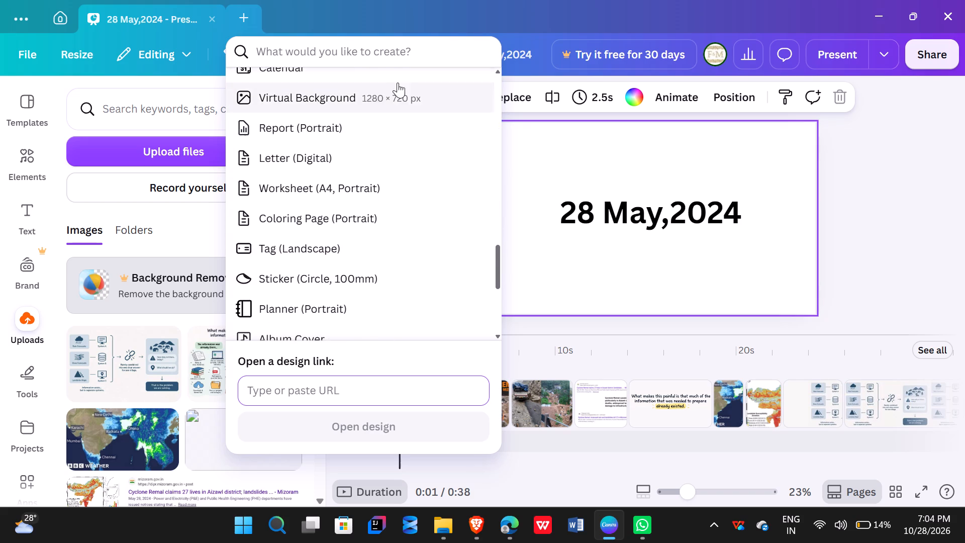
{"action": "left_click", "coordinate": [412, 41]}
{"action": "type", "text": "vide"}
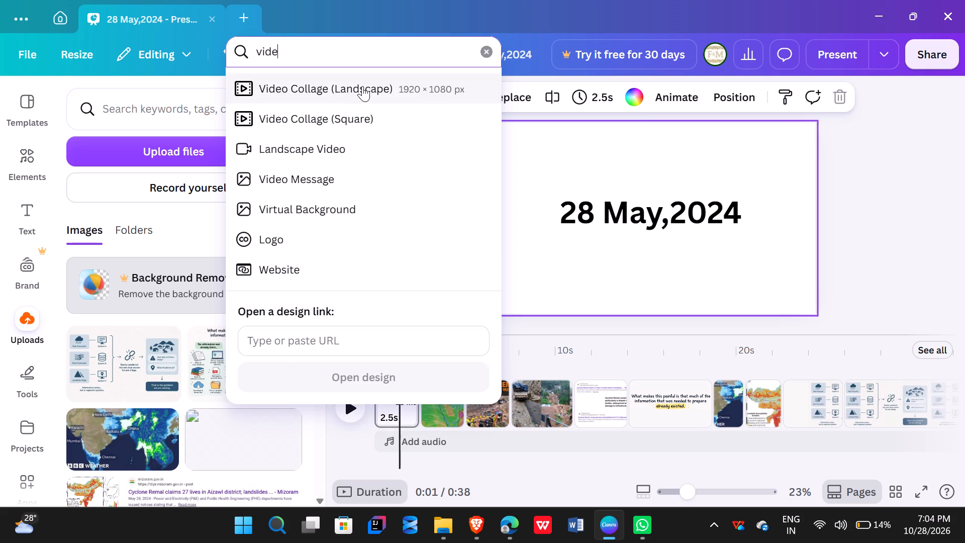
{"action": "left_click", "coordinate": [298, 179]}
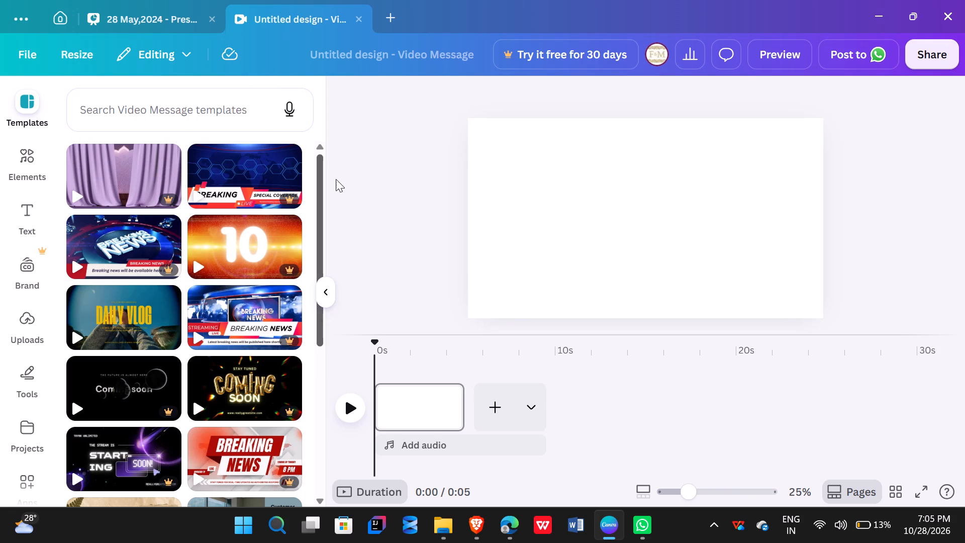
Consult the 28 May,2024 presentation's timeline and add nine blank pages to the untitled Video Message design.
{"action": "left_click", "coordinate": [154, 0]}
{"action": "left_click", "coordinate": [154, 11]}
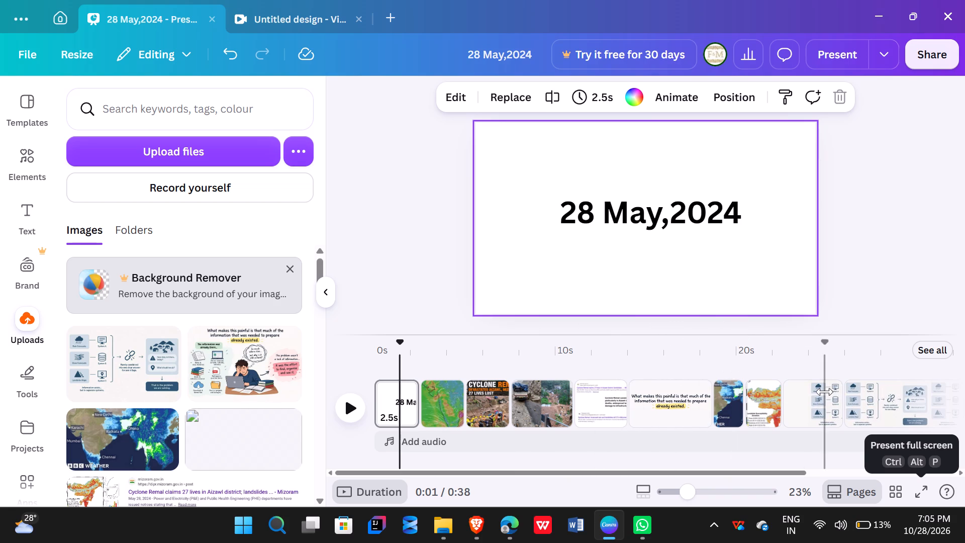
{"action": "scroll", "coordinate": [823, 392], "scroll_direction": "left", "scroll_amount": 1}
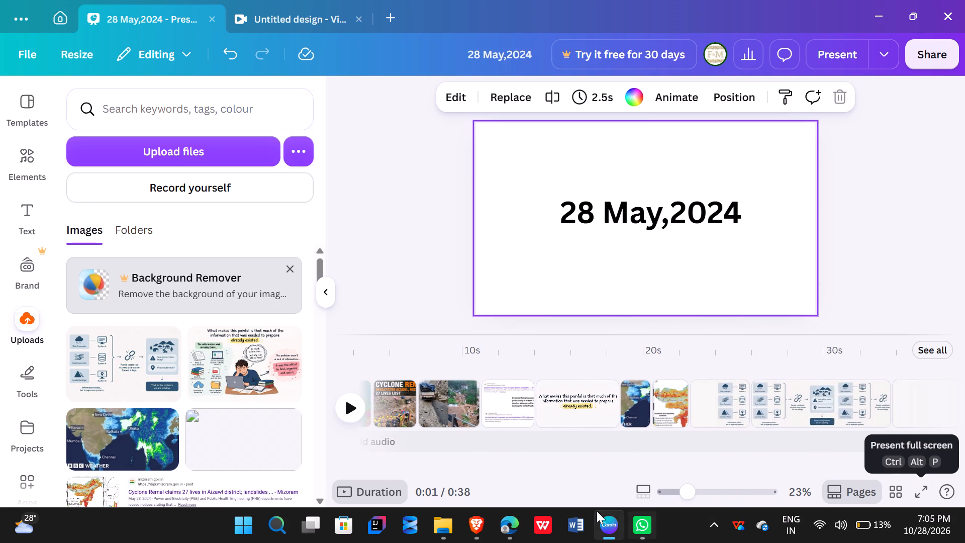
{"action": "left_click", "coordinate": [276, 7]}
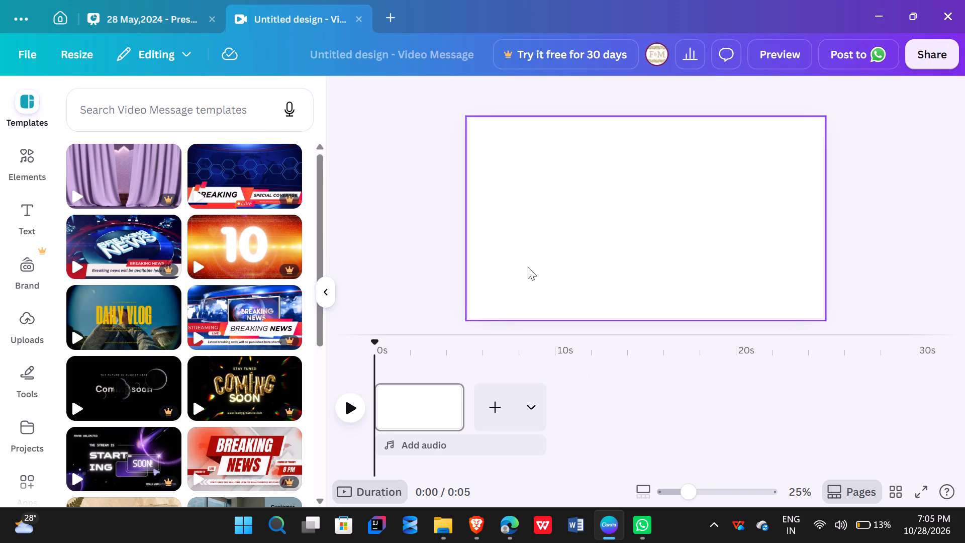
{"action": "left_click", "coordinate": [487, 408]}
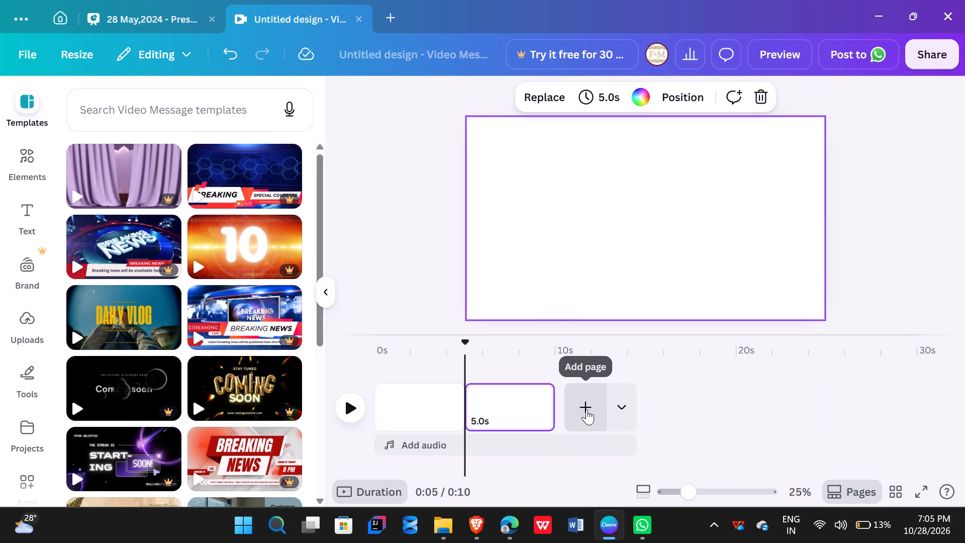
{"action": "left_click", "coordinate": [587, 409]}
{"action": "left_click", "coordinate": [672, 415]}
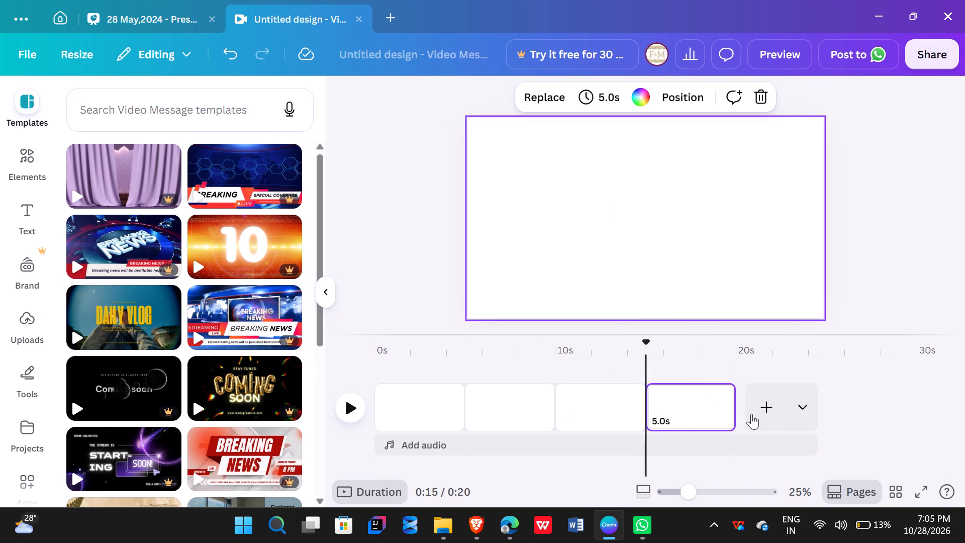
{"action": "left_click", "coordinate": [752, 414]}
{"action": "left_click", "coordinate": [855, 411]}
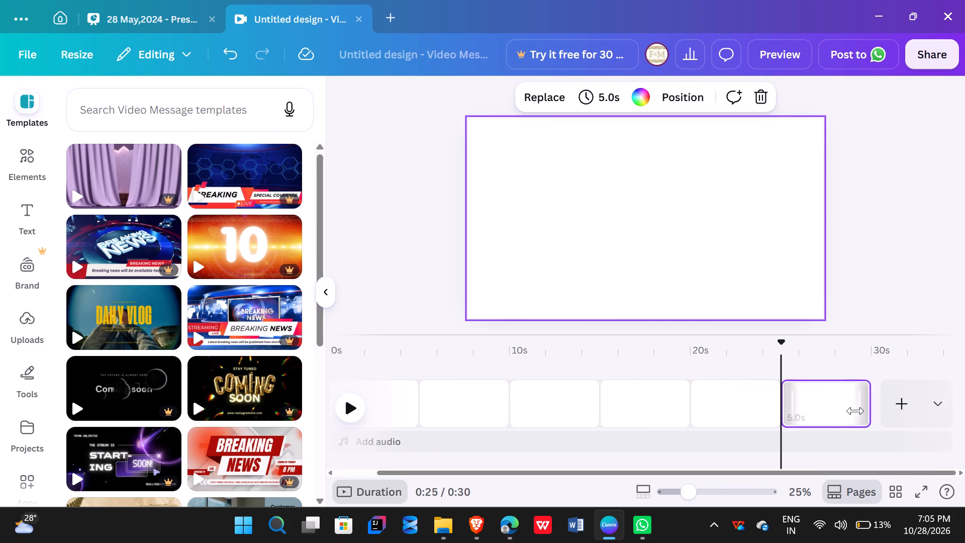
{"action": "scroll", "coordinate": [855, 411], "scroll_direction": "left", "scroll_amount": 5}
{"action": "left_click", "coordinate": [906, 407]}
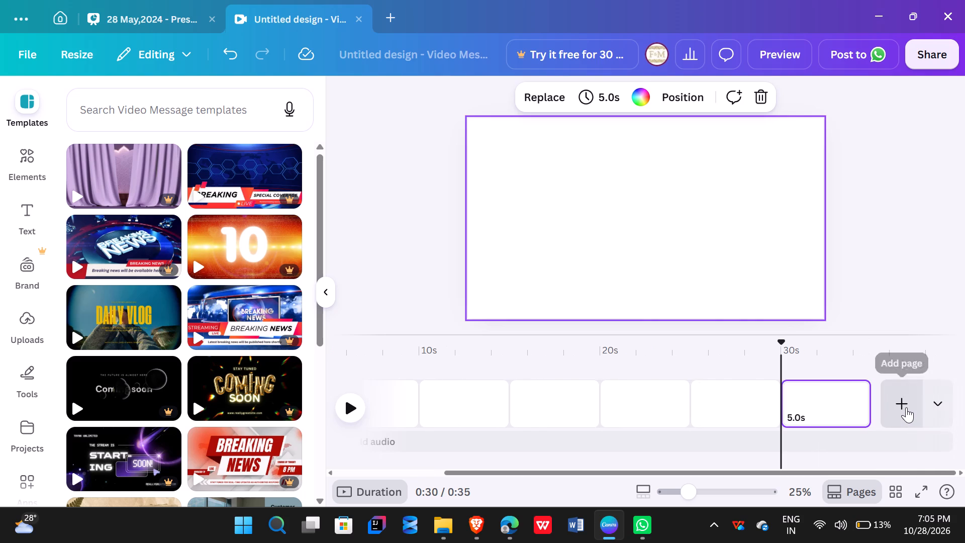
{"action": "left_click", "coordinate": [906, 407]}
{"action": "left_click", "coordinate": [906, 407]}
{"action": "left_click", "coordinate": [906, 407]}
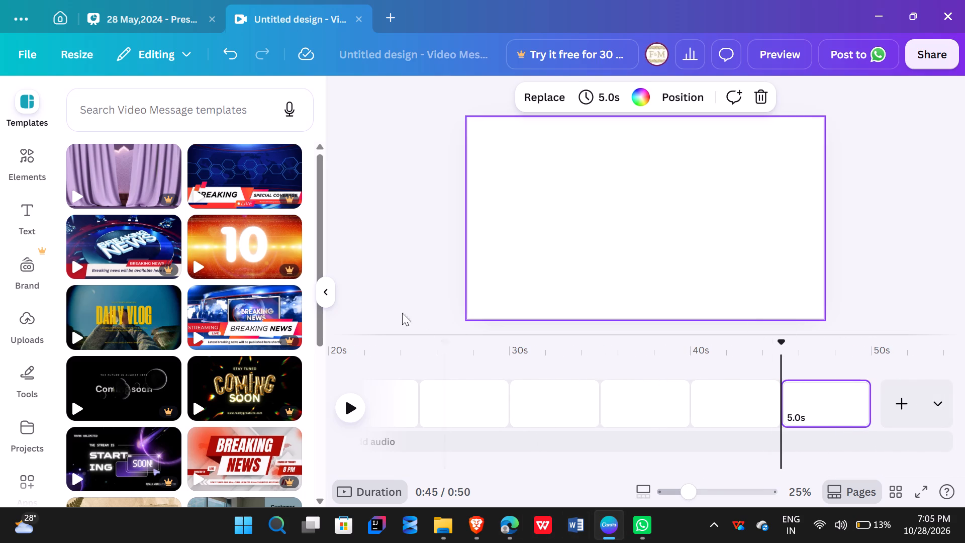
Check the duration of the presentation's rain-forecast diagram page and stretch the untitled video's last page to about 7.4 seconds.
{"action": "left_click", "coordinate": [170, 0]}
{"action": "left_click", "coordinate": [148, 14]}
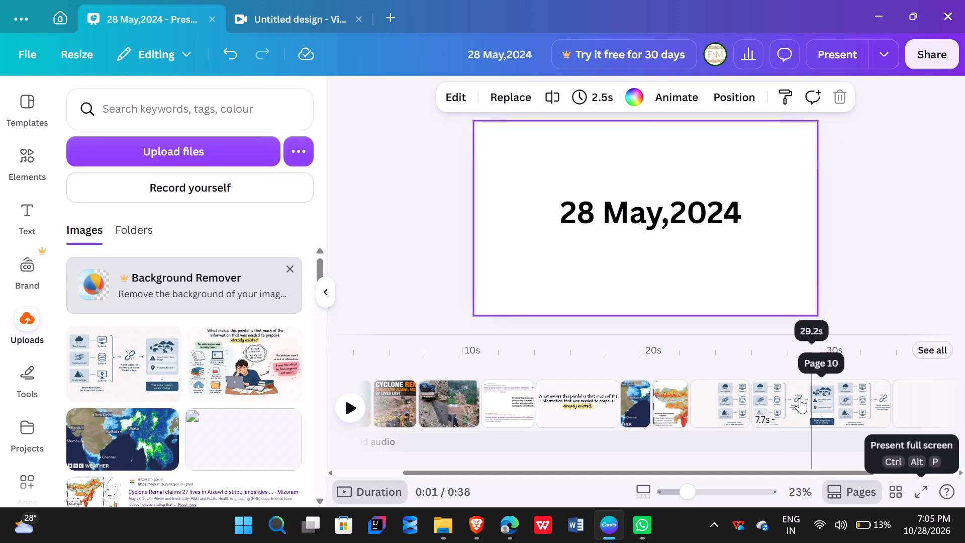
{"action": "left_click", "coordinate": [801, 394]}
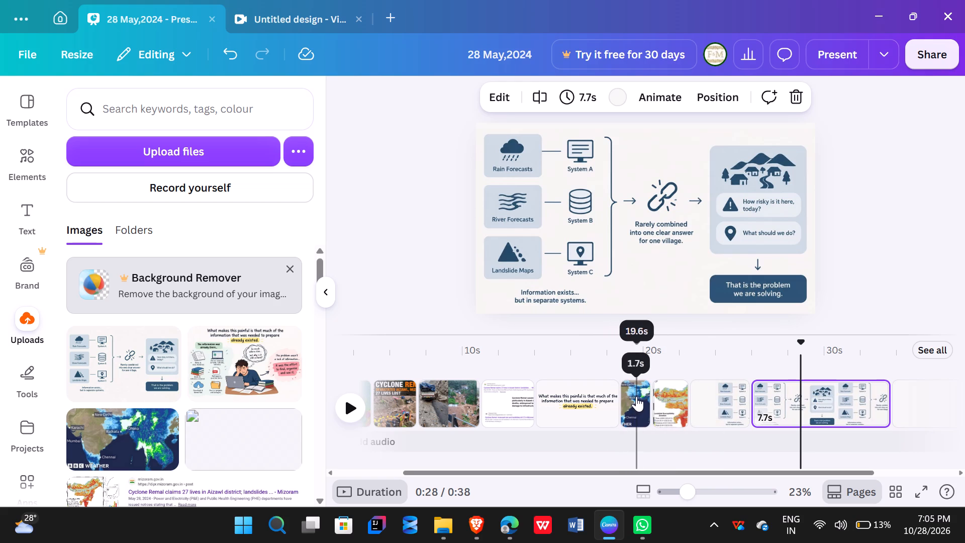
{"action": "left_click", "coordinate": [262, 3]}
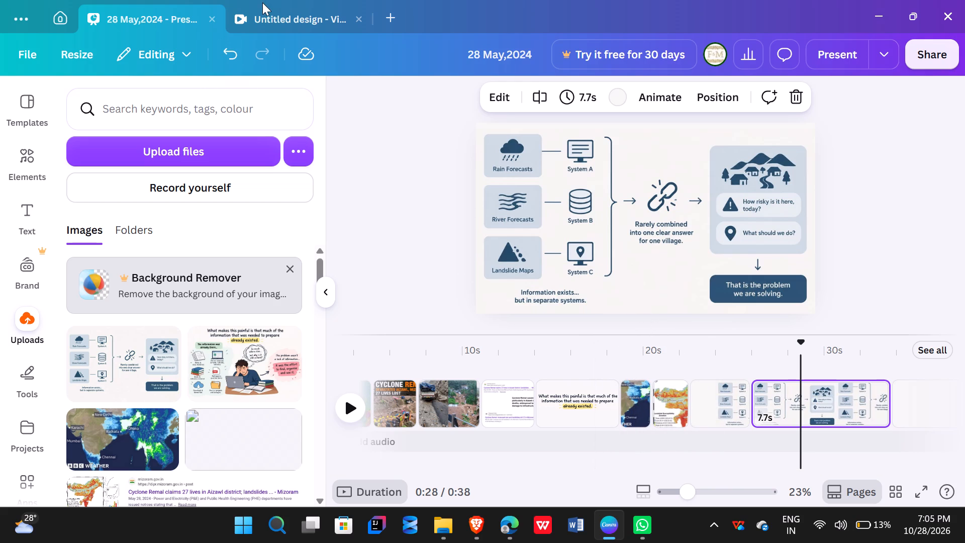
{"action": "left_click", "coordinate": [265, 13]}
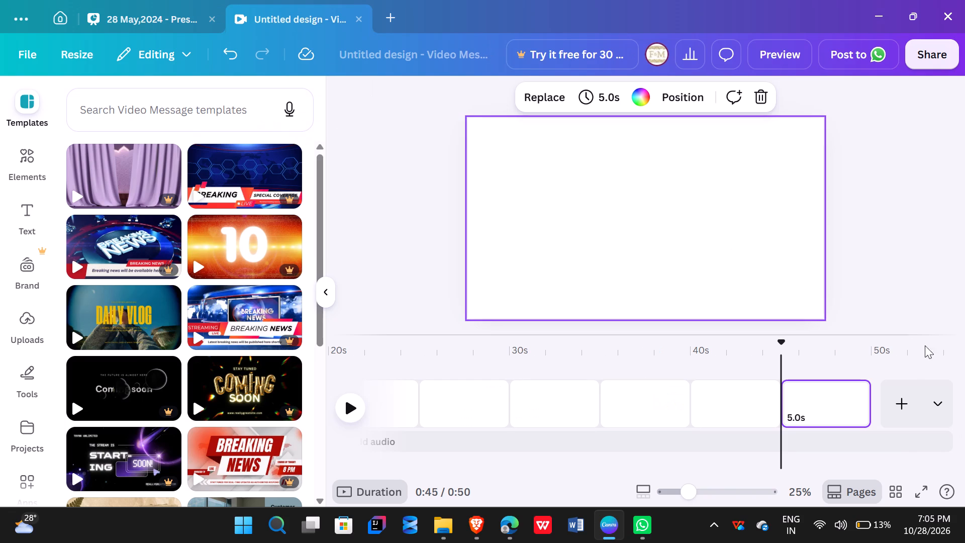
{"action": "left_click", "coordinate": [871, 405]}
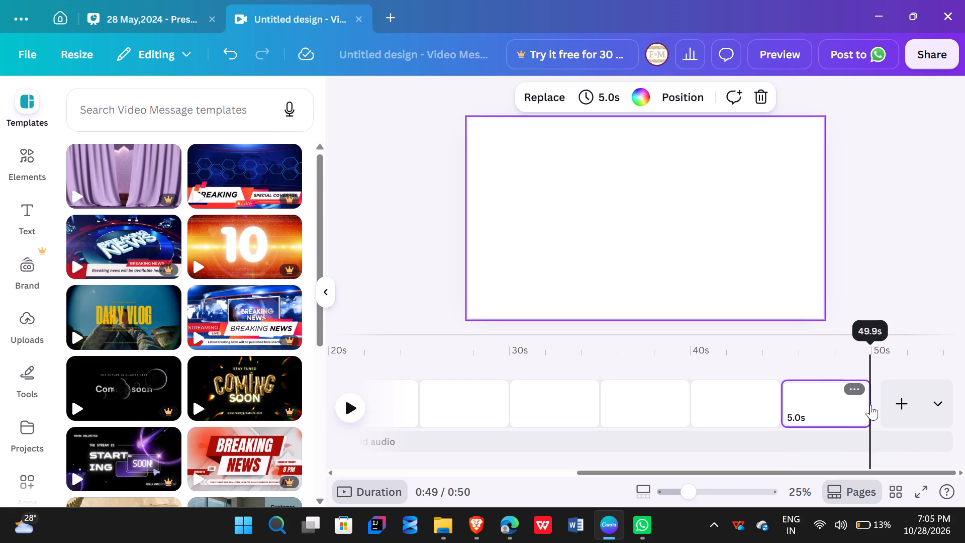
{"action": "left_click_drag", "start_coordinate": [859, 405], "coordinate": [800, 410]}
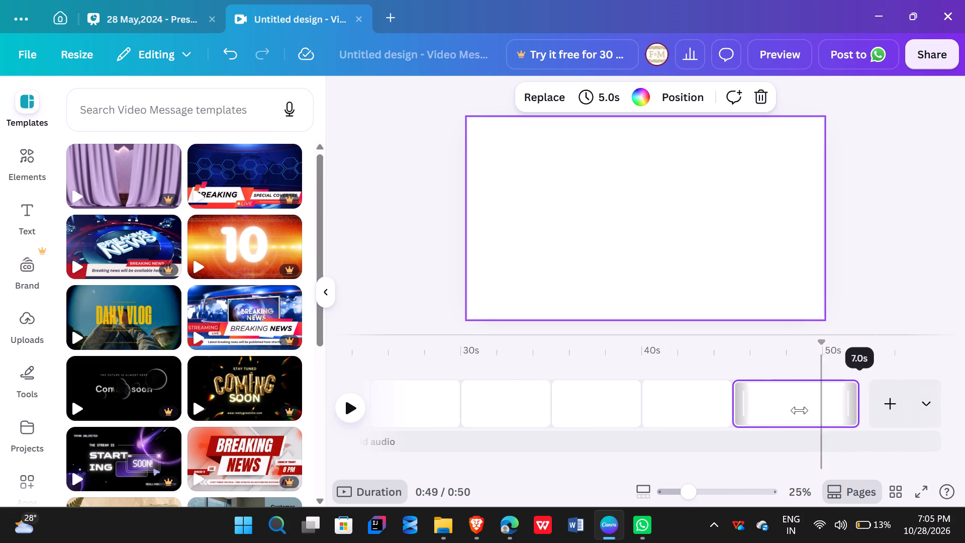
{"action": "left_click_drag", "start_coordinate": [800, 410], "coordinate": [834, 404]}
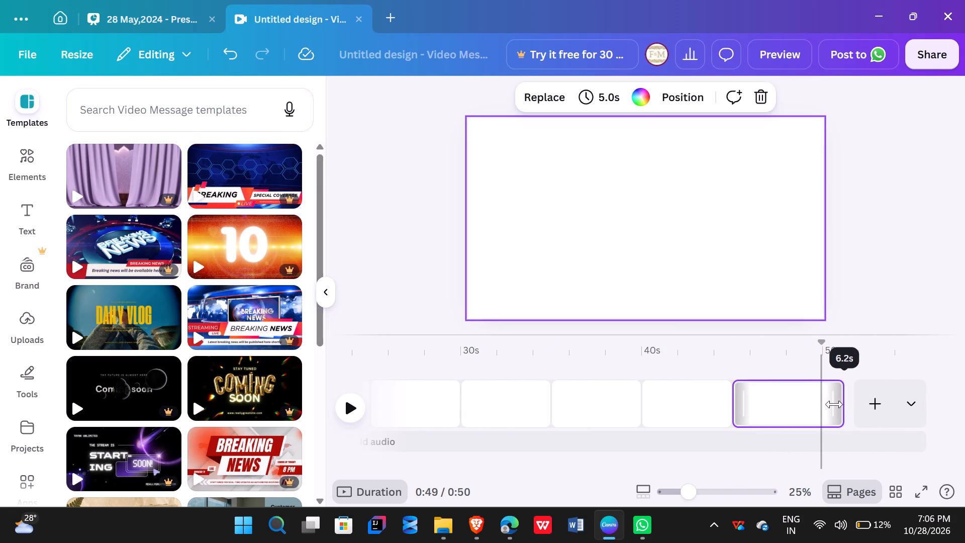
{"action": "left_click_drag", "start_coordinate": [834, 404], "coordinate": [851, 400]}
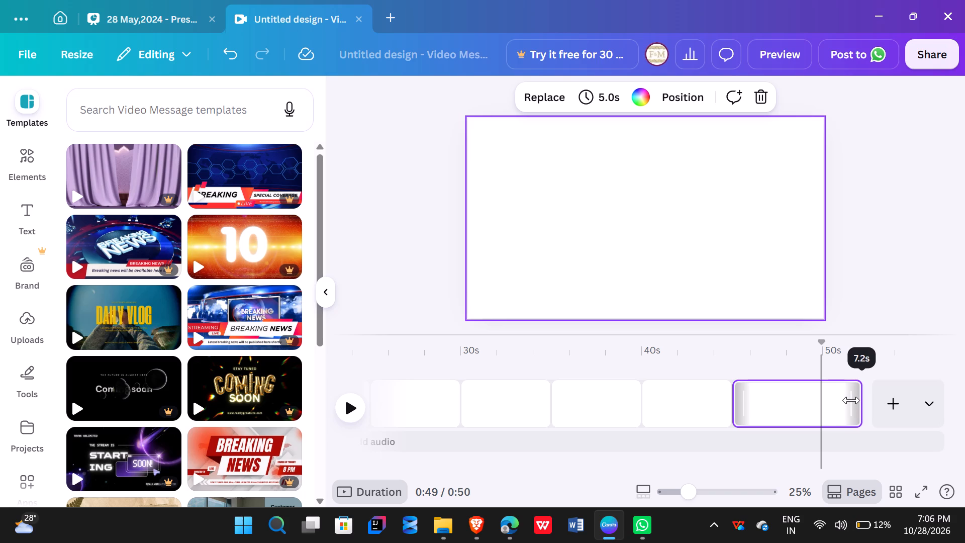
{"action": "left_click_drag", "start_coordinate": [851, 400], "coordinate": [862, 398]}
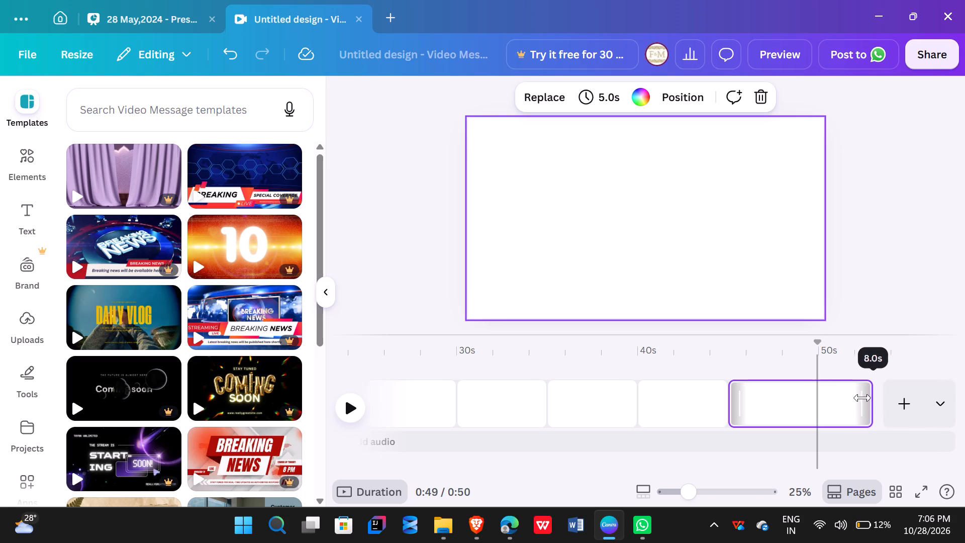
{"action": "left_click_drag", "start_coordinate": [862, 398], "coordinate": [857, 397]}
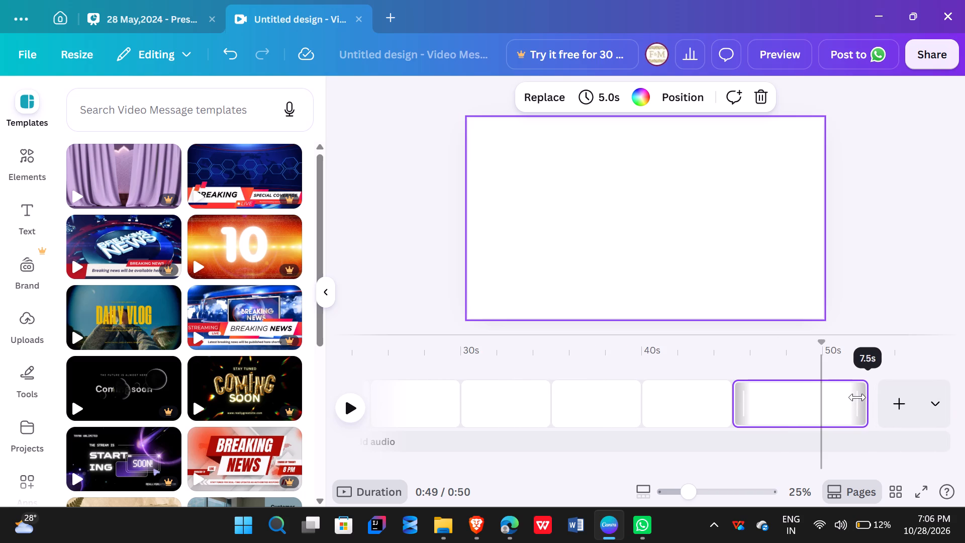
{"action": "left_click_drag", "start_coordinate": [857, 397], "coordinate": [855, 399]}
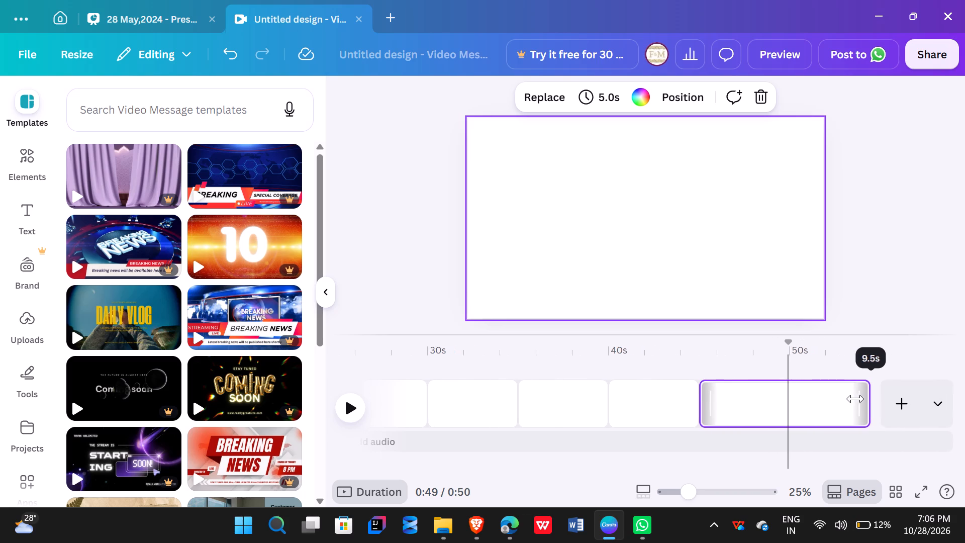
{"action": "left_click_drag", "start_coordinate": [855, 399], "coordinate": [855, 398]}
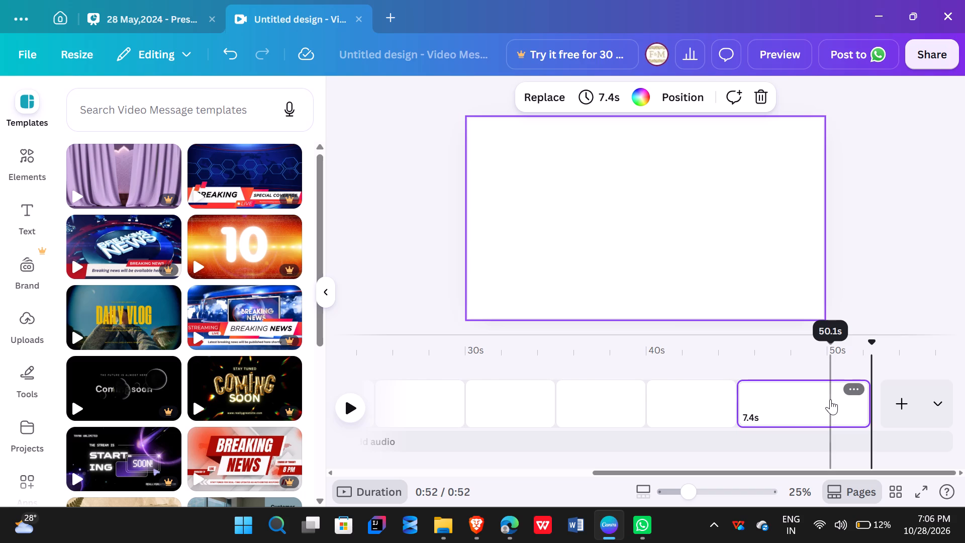
Set the duration of the last page in the untitled video to 7.7 seconds.
{"action": "left_click", "coordinate": [606, 102]}
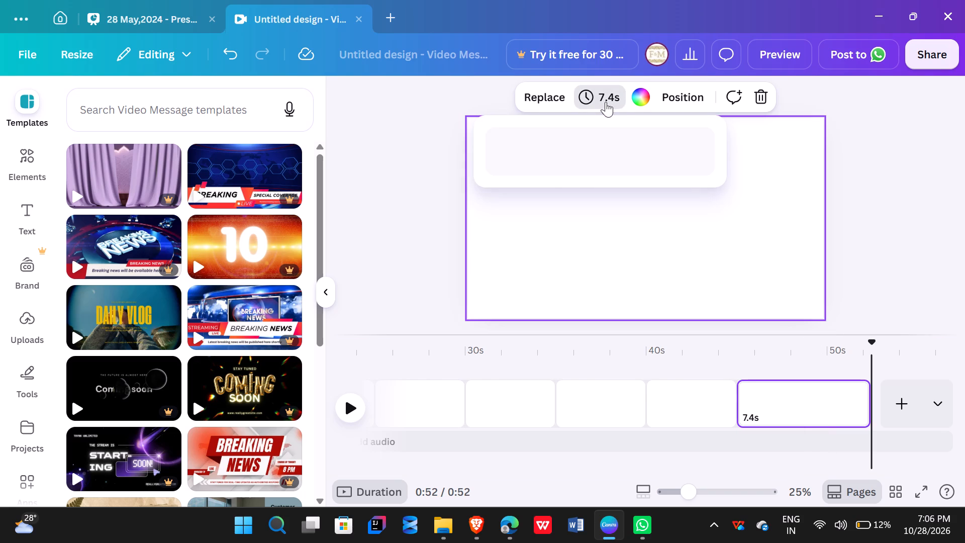
{"action": "left_click", "coordinate": [688, 163]}
{"action": "key", "text": "BackSpace"}
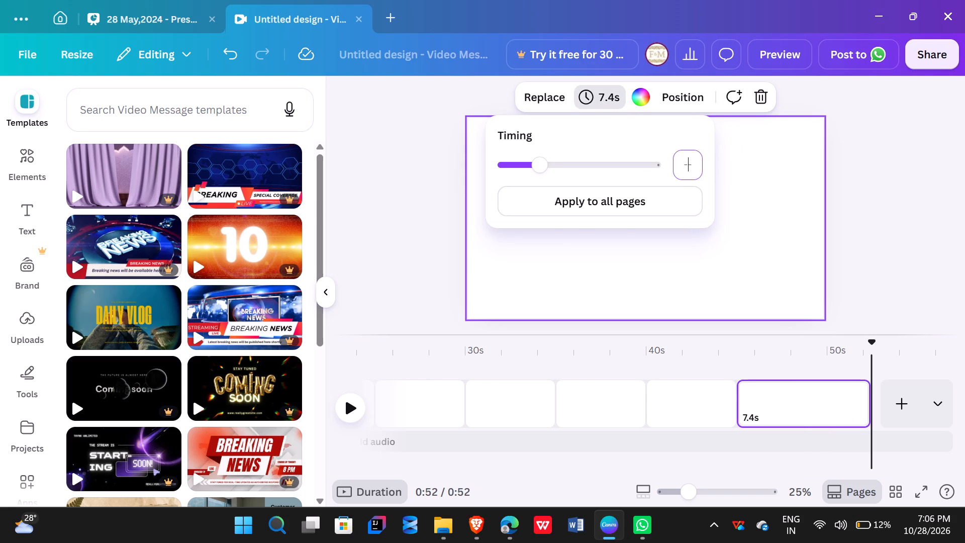
{"action": "key", "text": "7"}
{"action": "type", "text": ".7"}
{"action": "key", "text": "Return"}
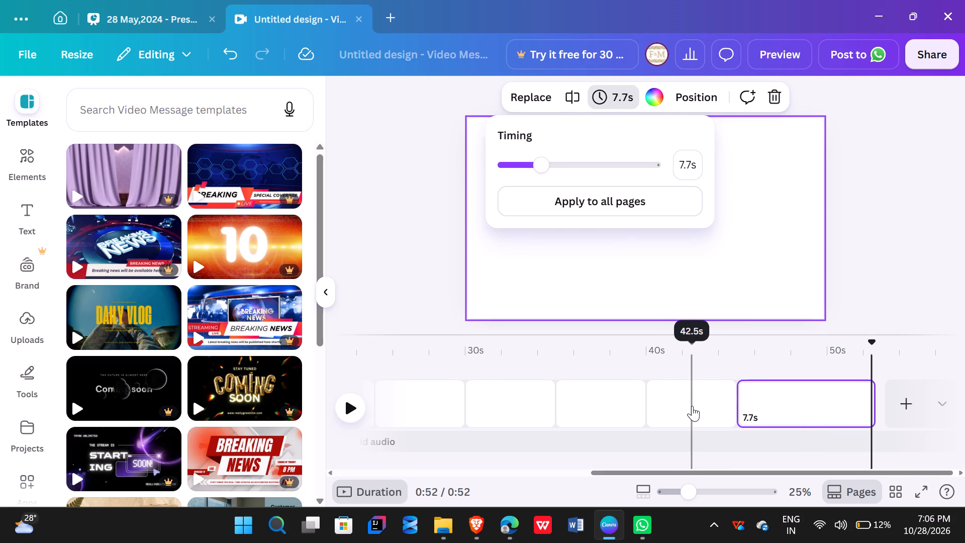
Set the duration of the second-to-last page to 3 seconds.
{"action": "left_click", "coordinate": [692, 406]}
{"action": "left_click", "coordinate": [600, 91]}
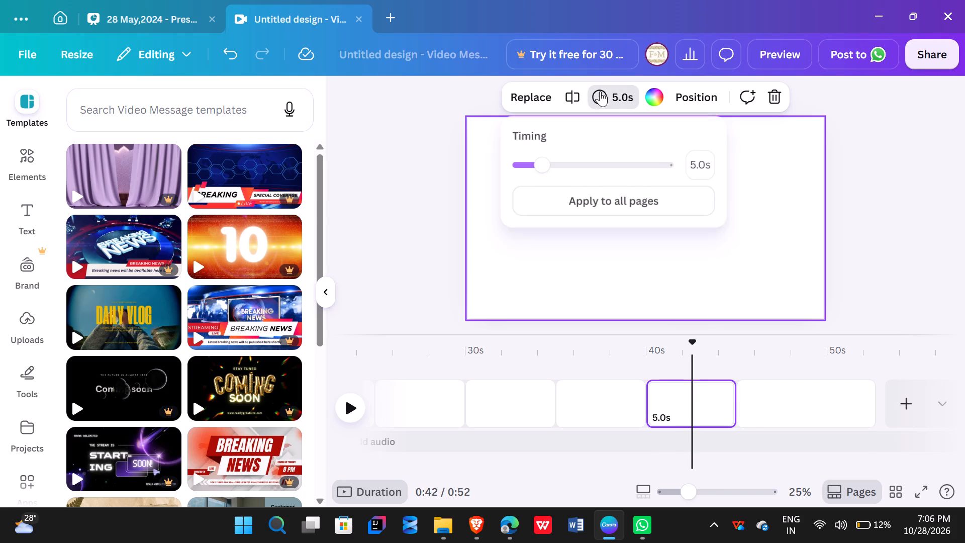
{"action": "left_click", "coordinate": [706, 163]}
{"action": "key", "text": "BackSpace"}
{"action": "key", "text": "3"}
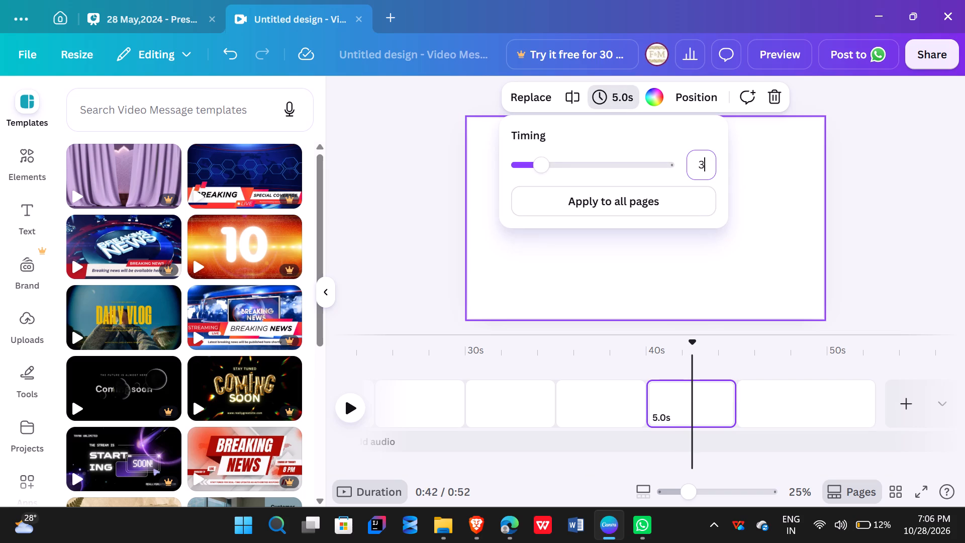
{"action": "key", "text": "Return"}
Set the duration of the third-to-last page to 2 seconds.
{"action": "left_click", "coordinate": [652, 405]}
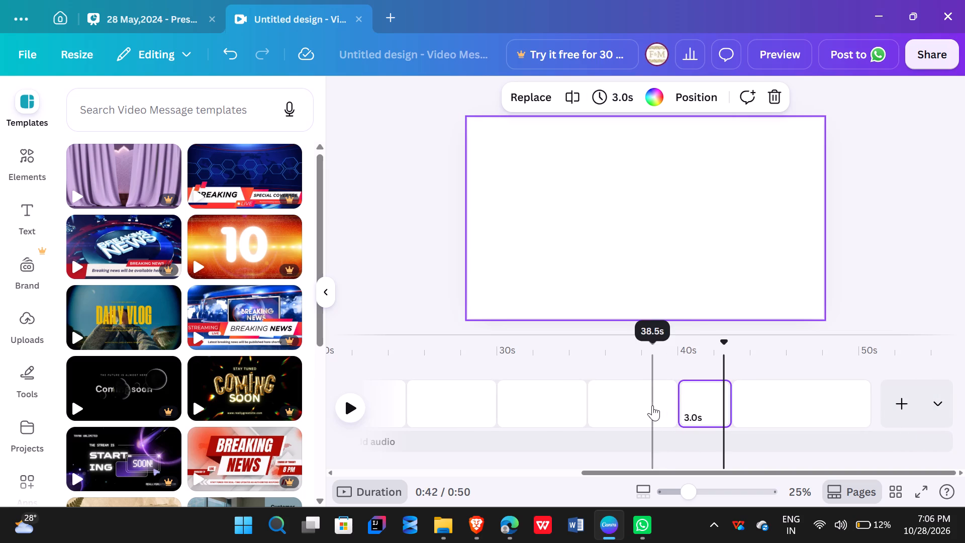
{"action": "left_click", "coordinate": [619, 90]}
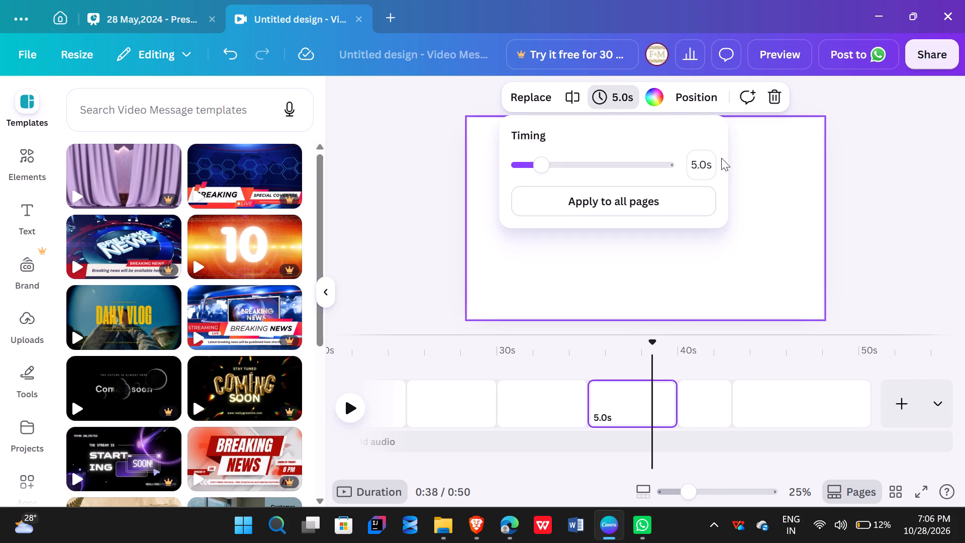
{"action": "left_click", "coordinate": [703, 162]}
{"action": "key", "text": "BackSpace"}
{"action": "key", "text": "2"}
{"action": "key", "text": "Return"}
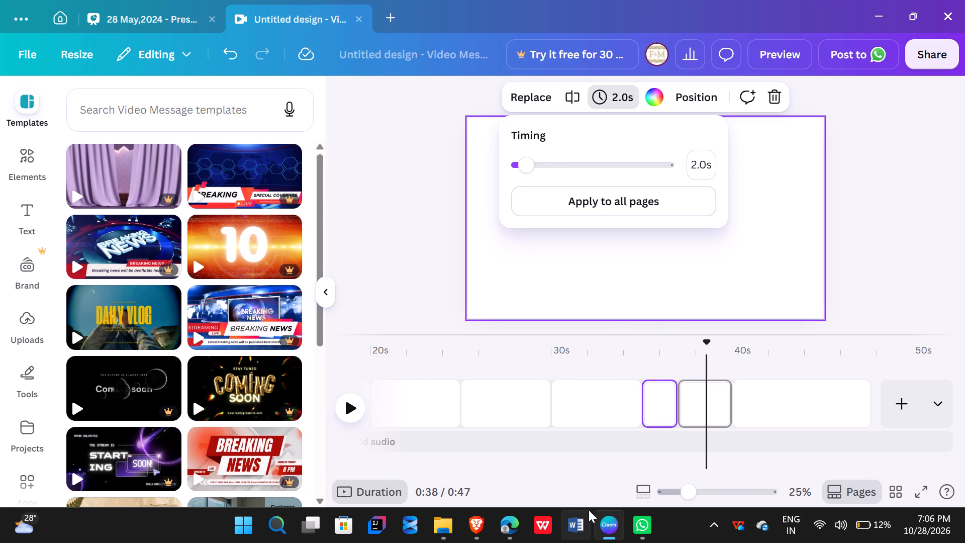
Check the page durations in the 28 May,2024 presentation and set the untitled video's second-to-last page to 3.3 seconds.
{"action": "left_click", "coordinate": [166, 0]}
{"action": "left_click", "coordinate": [154, 12]}
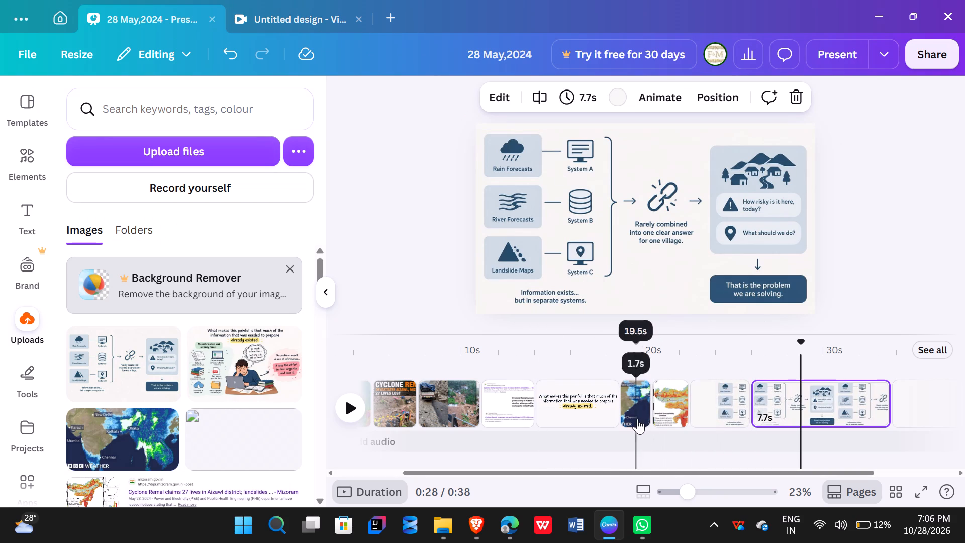
{"action": "left_click", "coordinate": [271, 0]}
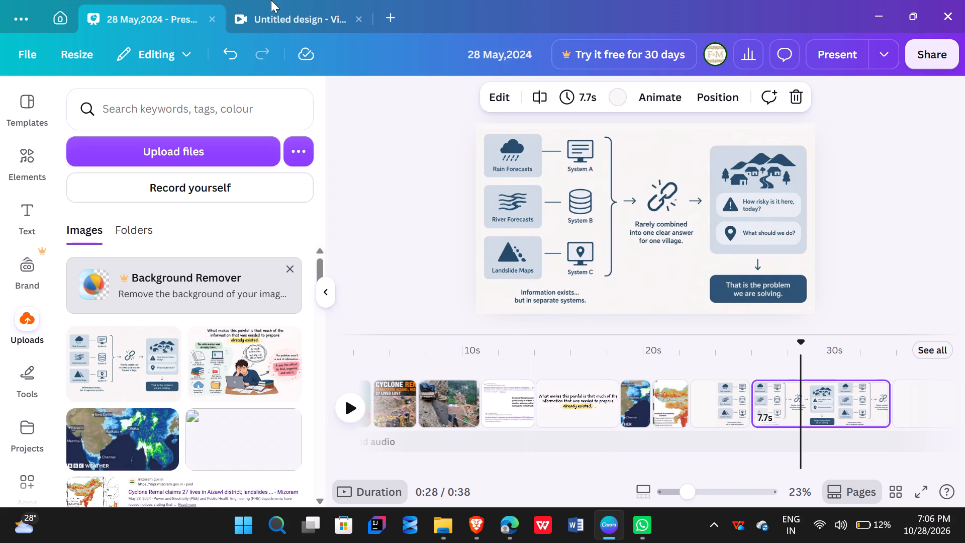
{"action": "left_click", "coordinate": [269, 7]}
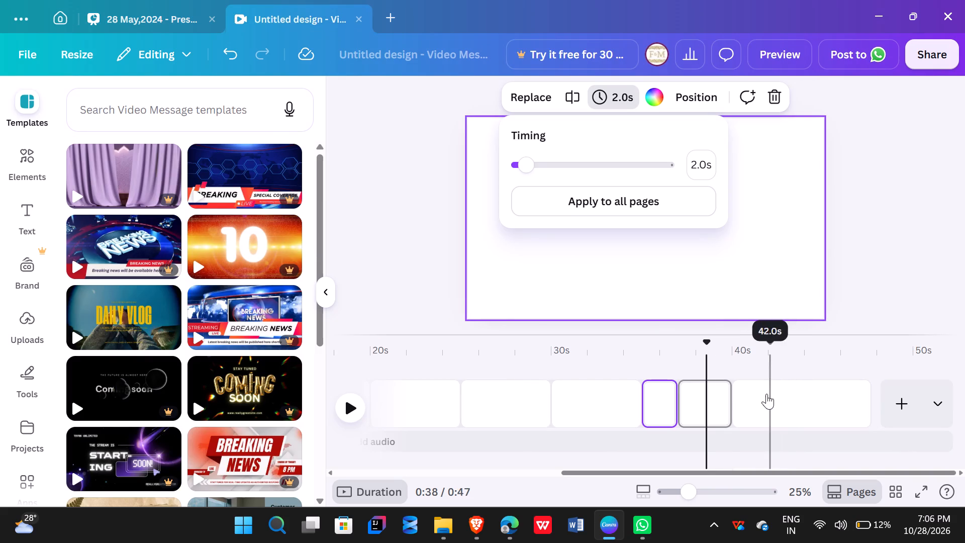
{"action": "left_click", "coordinate": [662, 411]}
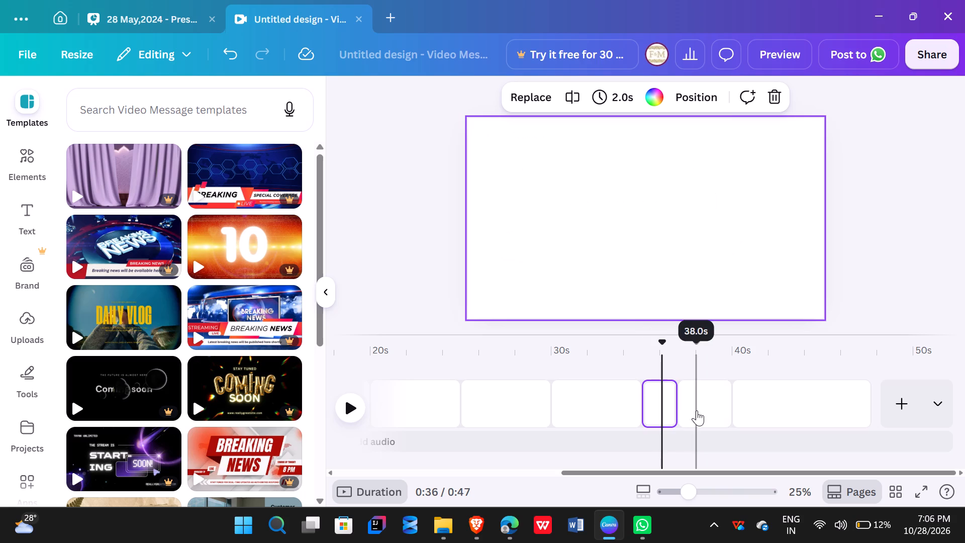
{"action": "left_click", "coordinate": [697, 410]}
{"action": "left_click", "coordinate": [608, 90]}
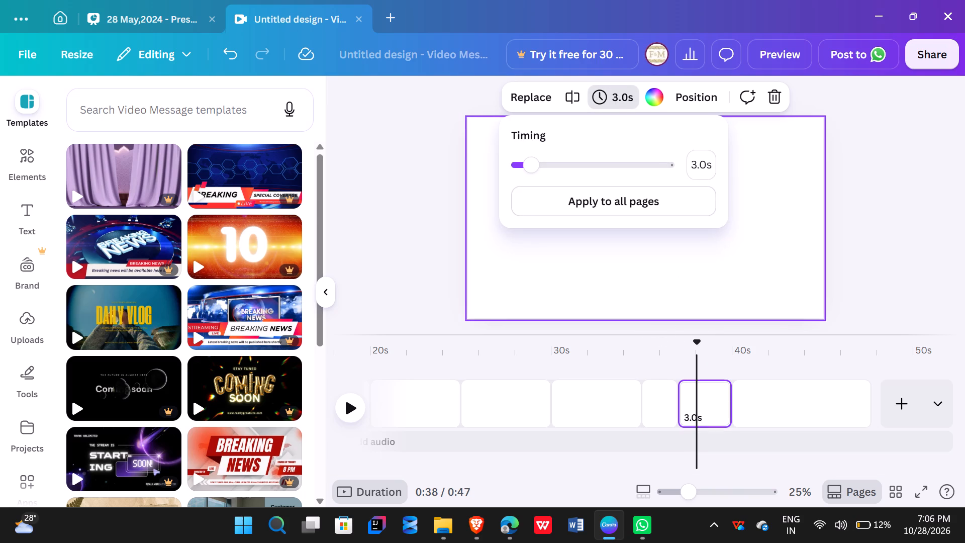
{"action": "left_click", "coordinate": [705, 163]}
{"action": "key", "text": "BackSpace"}
{"action": "type", "text": "3.3"}
{"action": "key", "text": "Return"}
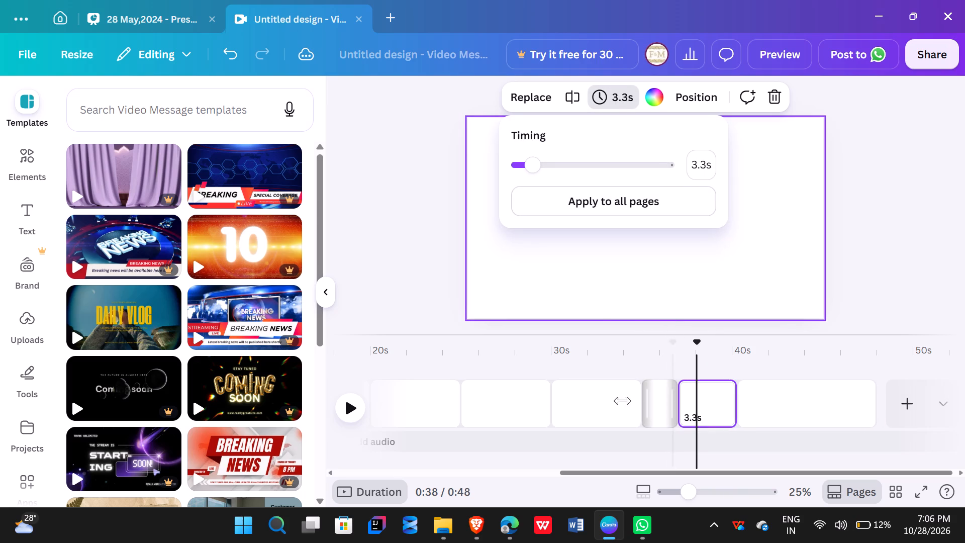
Set the duration of the fourth-to-last page in the untitled video to 1.7 seconds.
{"action": "left_click", "coordinate": [620, 400]}
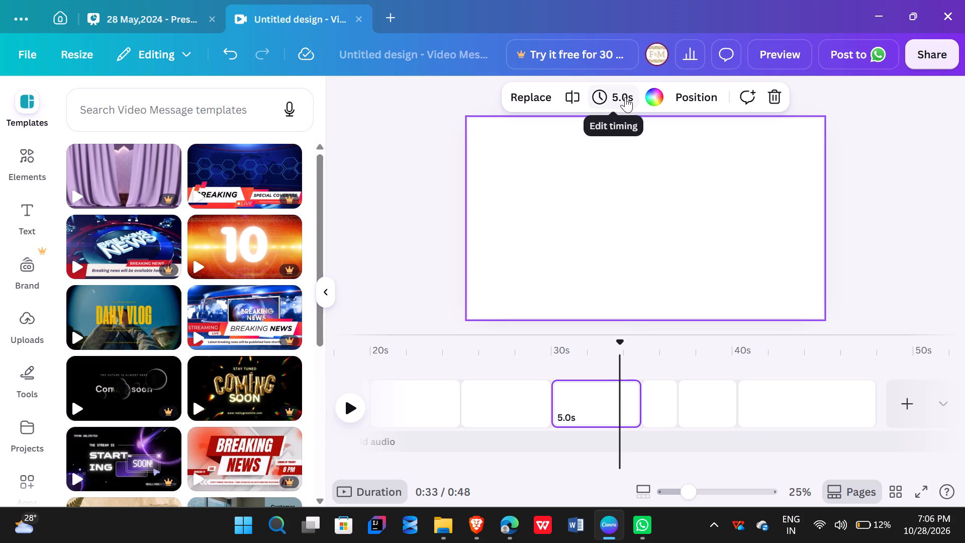
{"action": "left_click", "coordinate": [625, 97]}
{"action": "left_click", "coordinate": [702, 163]}
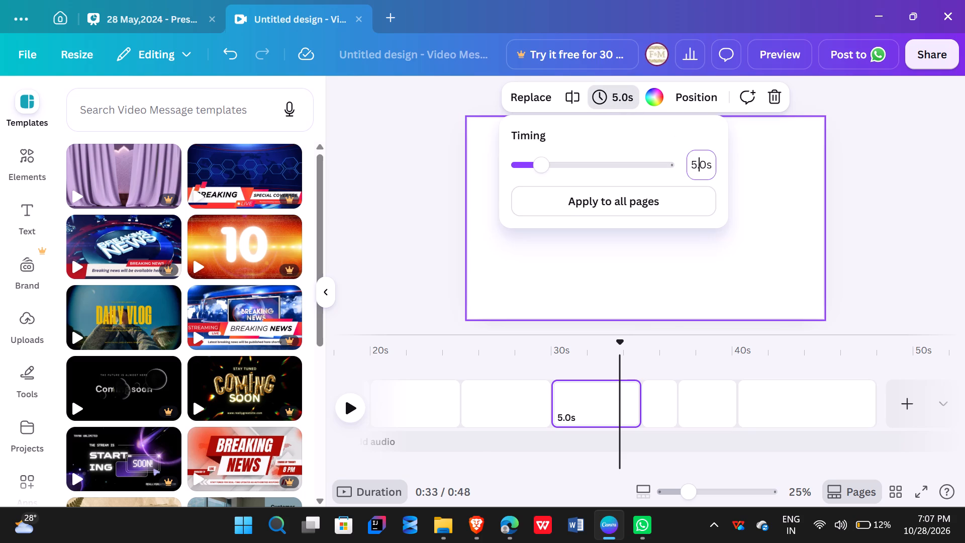
{"action": "key", "text": "BackSpace"}
{"action": "type", "text": "1."}
{"action": "key", "text": "7"}
{"action": "key", "text": "Return"}
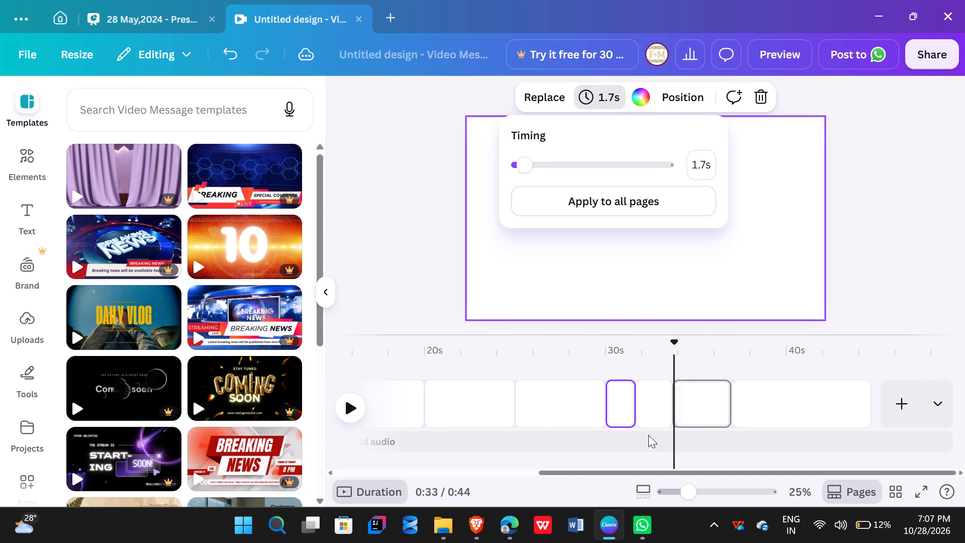
Check the timings of the presentation's Cyclone Remal news-text and landslide-photo pages, and set the untitled video's fifth-to-last page to 4.6 seconds.
{"action": "left_click", "coordinate": [567, 406]}
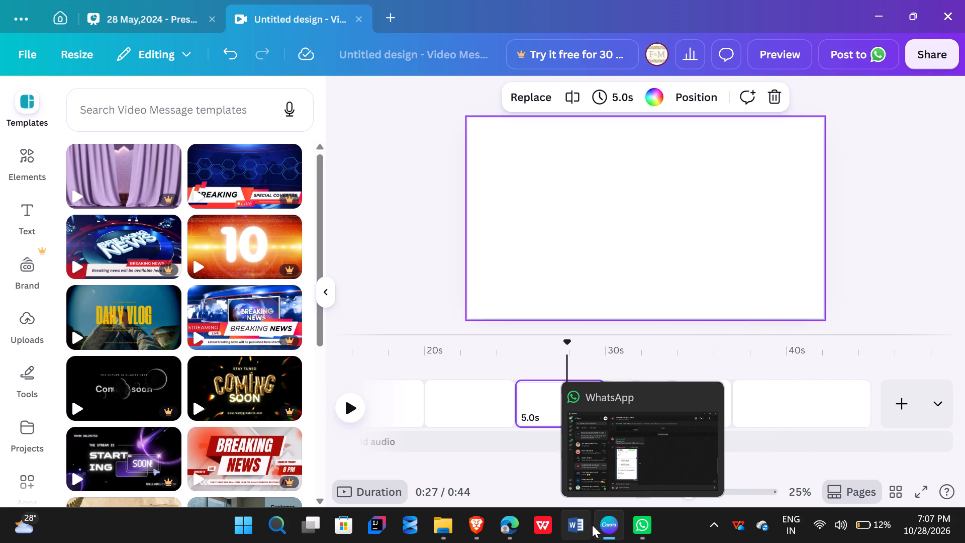
{"action": "left_click", "coordinate": [123, 16]}
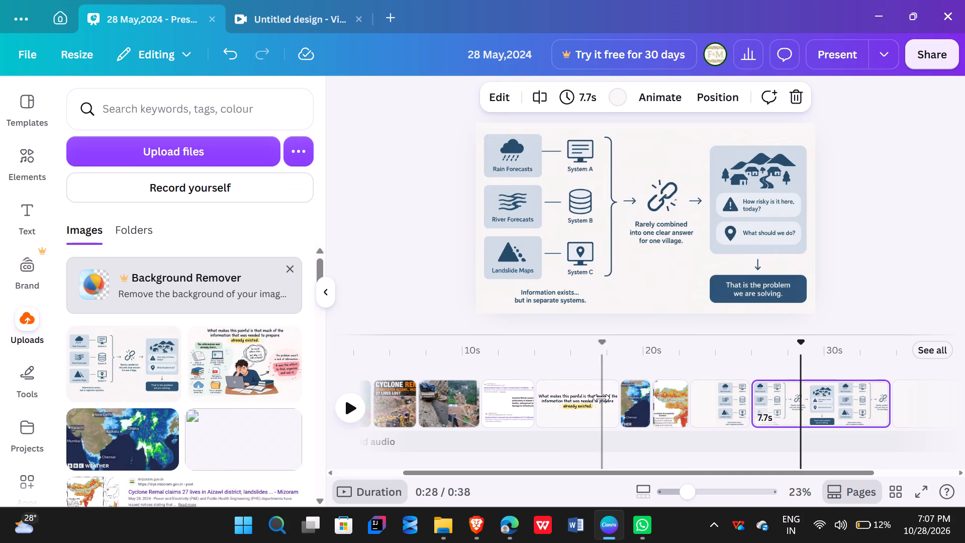
{"action": "left_click", "coordinate": [515, 399]}
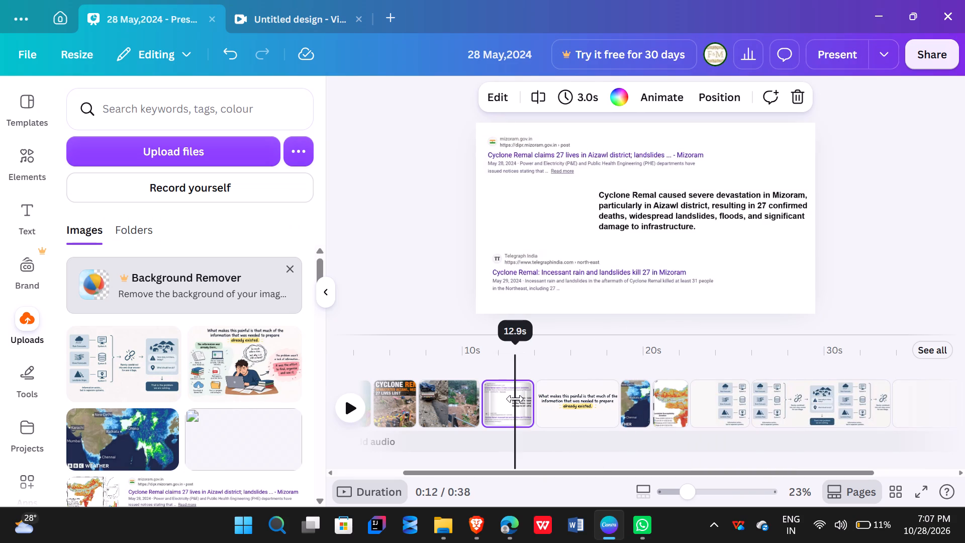
{"action": "left_click", "coordinate": [451, 403]}
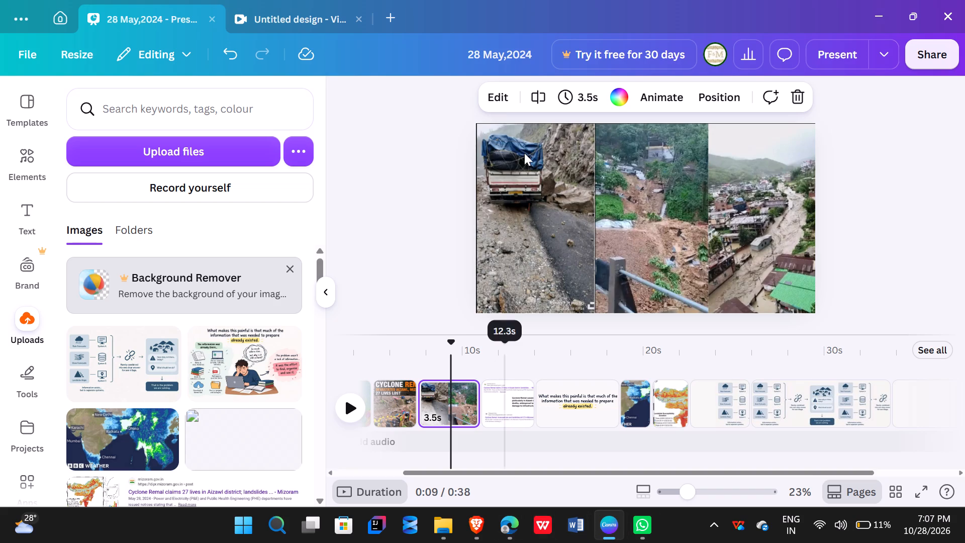
{"action": "left_click", "coordinate": [294, 0]}
{"action": "left_click", "coordinate": [293, 12]}
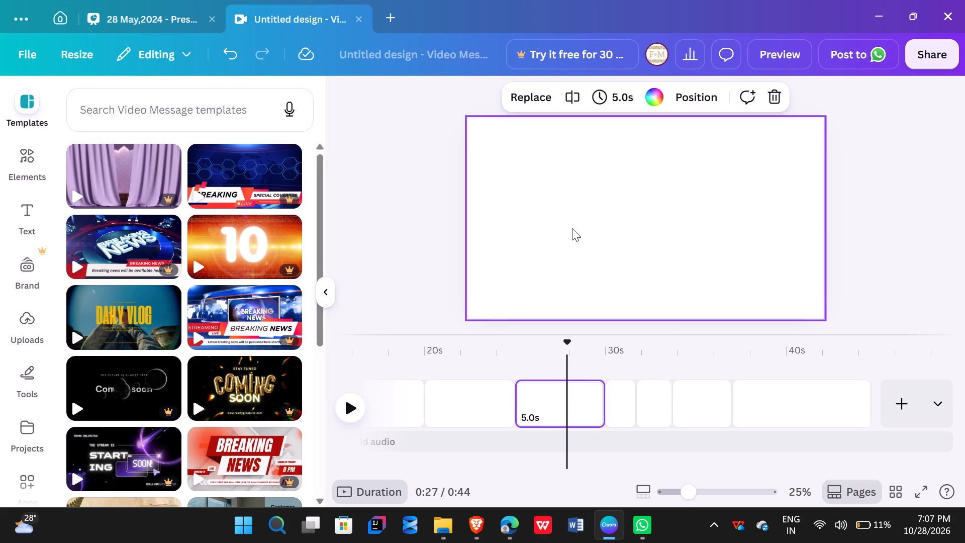
{"action": "left_click", "coordinate": [608, 105]}
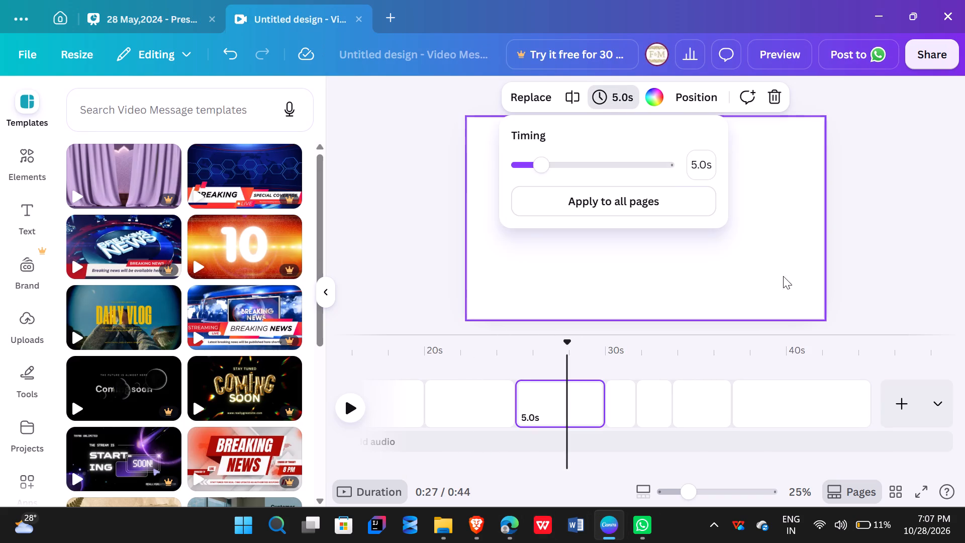
{"action": "left_click", "coordinate": [703, 157]}
{"action": "key", "text": "BackSpace"}
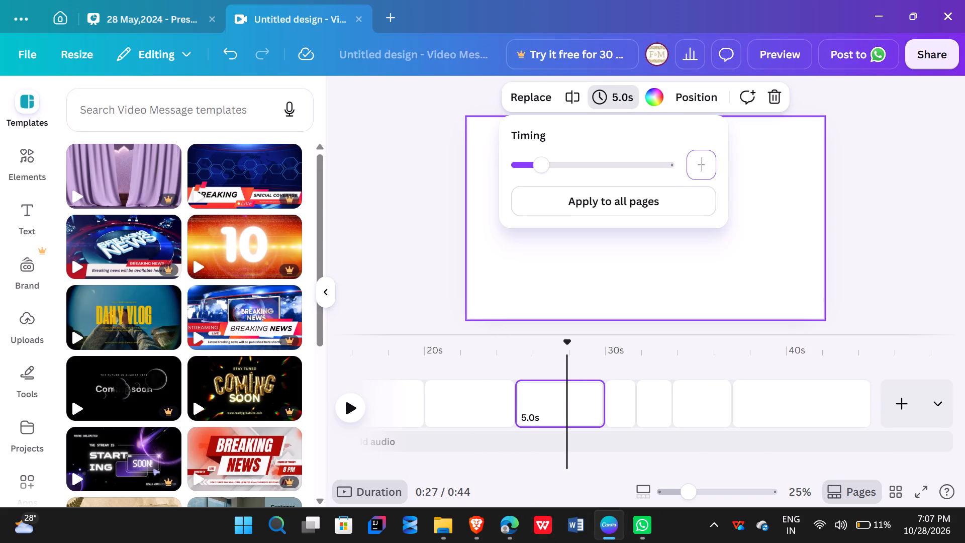
{"action": "type", "text": "4."}
{"action": "key", "text": "6"}
{"action": "key", "text": "Return"}
Set the duration of the sixth-to-last page in the untitled video to 3 seconds.
{"action": "left_click", "coordinate": [479, 397]}
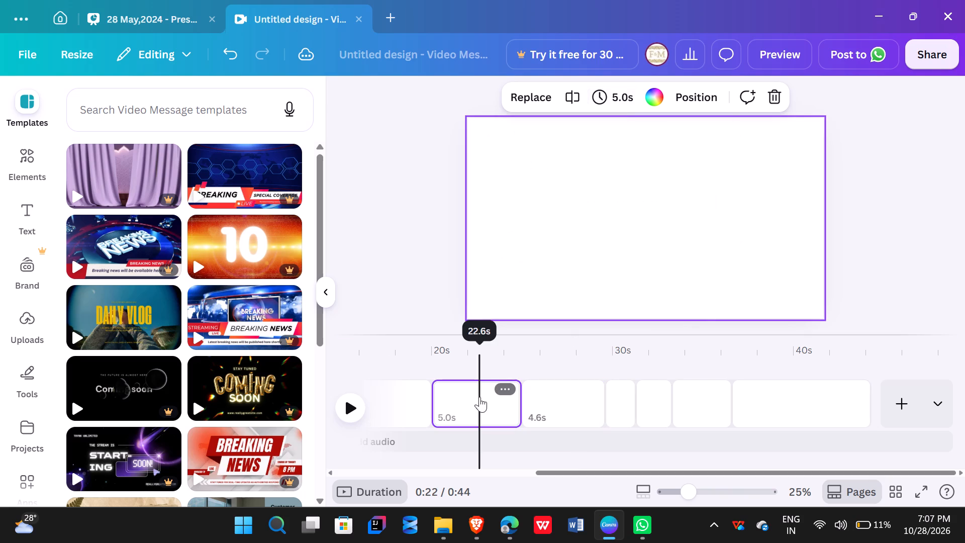
{"action": "left_click", "coordinate": [625, 100]}
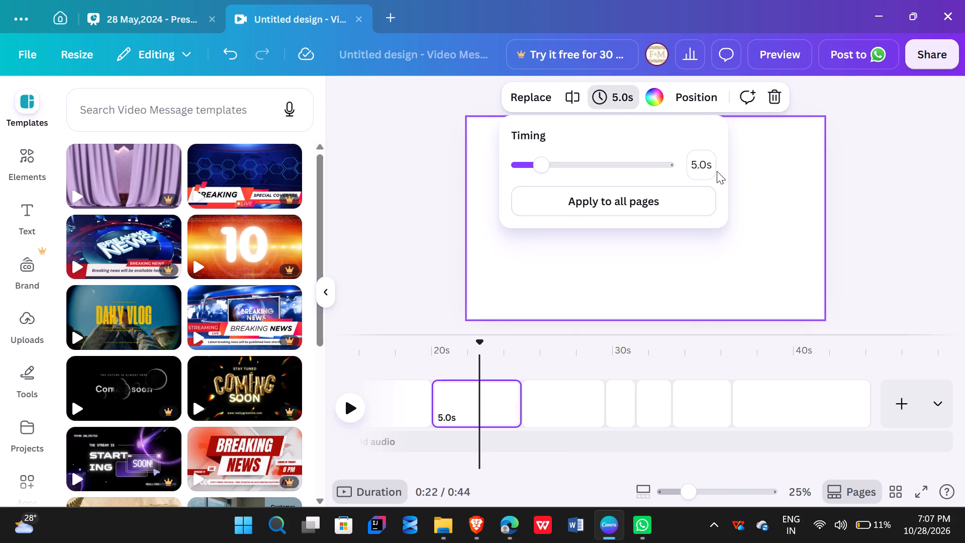
{"action": "left_click", "coordinate": [712, 164]}
{"action": "key", "text": "BackSpace"}
{"action": "key", "text": "3"}
{"action": "key", "text": "Return"}
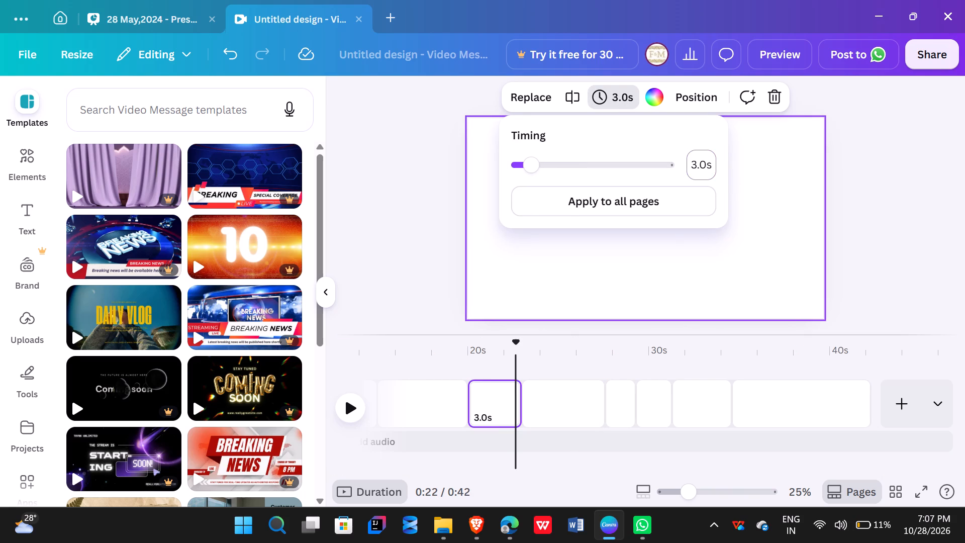
Set the duration of the fourth page in the untitled video to 3.5 seconds.
{"action": "left_click", "coordinate": [429, 408]}
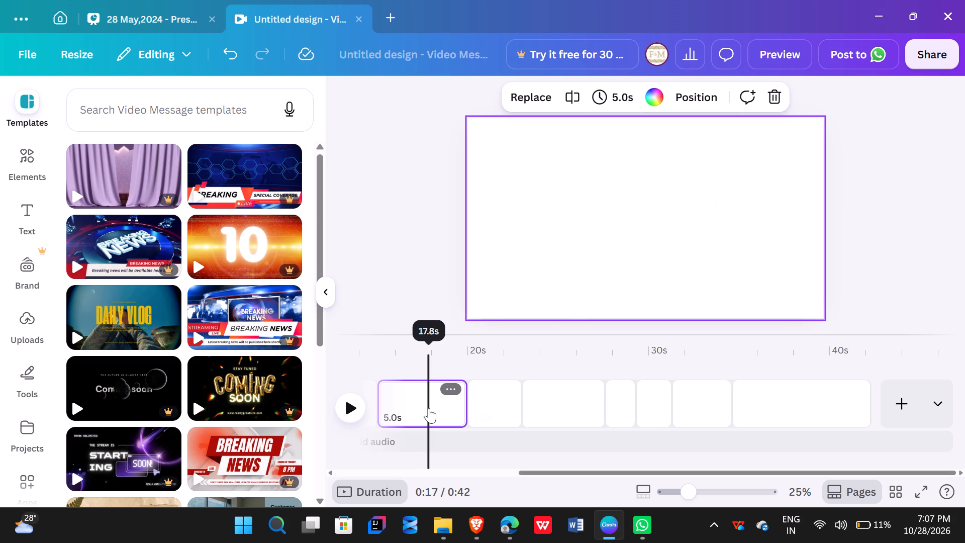
{"action": "left_click", "coordinate": [631, 97]}
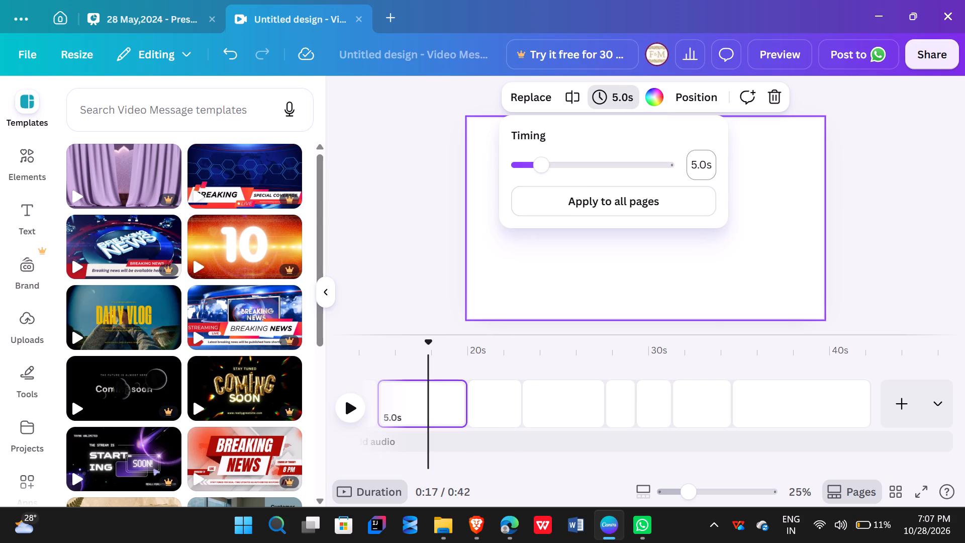
{"action": "left_click", "coordinate": [708, 156]}
{"action": "key", "text": "BackSpace"}
{"action": "type", "text": "3.5"}
{"action": "key", "text": "Return"}
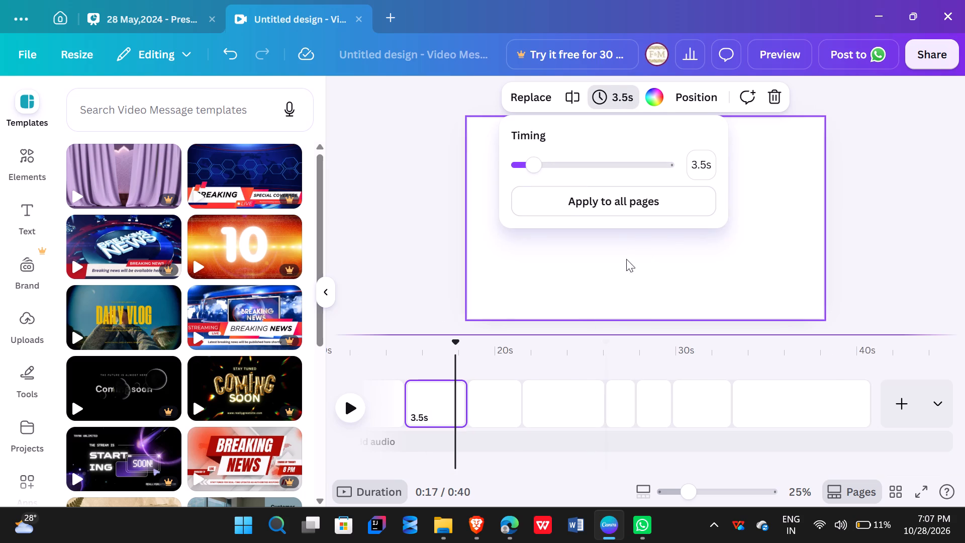
Check the durations of the presentation's first three pages and set the untitled video's first page to 2.5 seconds.
{"action": "left_click", "coordinate": [154, 13]}
{"action": "scroll", "coordinate": [464, 381], "scroll_direction": "right", "scroll_amount": 1}
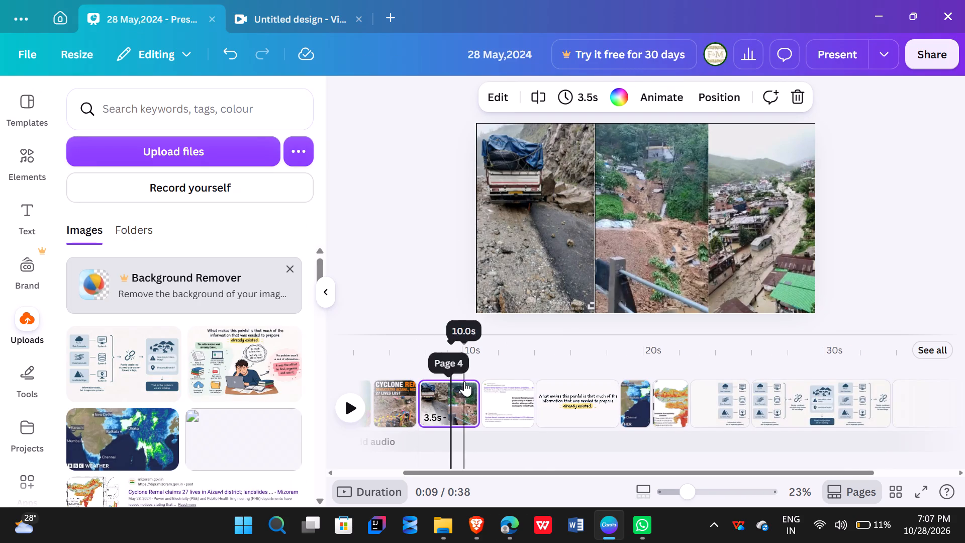
{"action": "scroll", "coordinate": [464, 381], "scroll_direction": "right", "scroll_amount": 1}
{"action": "left_click", "coordinate": [492, 391]}
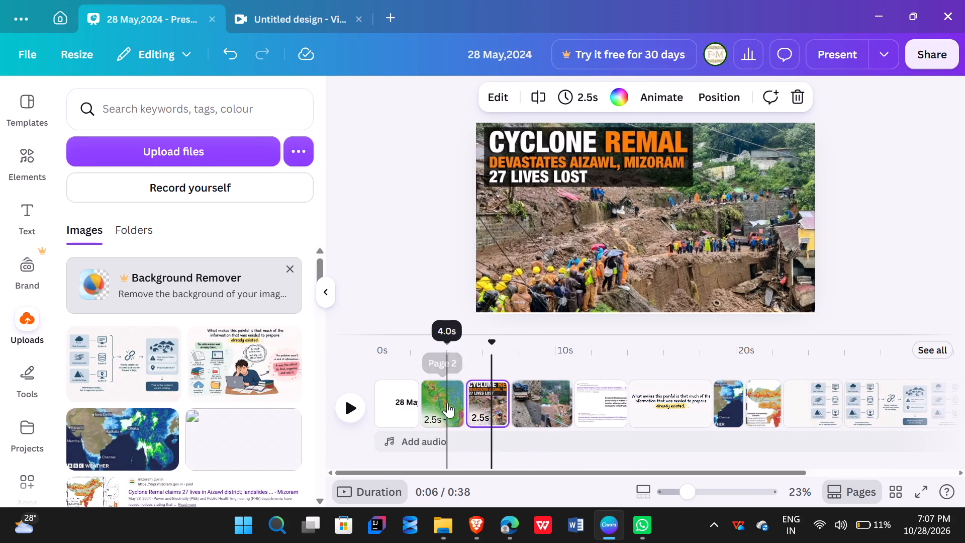
{"action": "left_click", "coordinate": [447, 403]}
{"action": "left_click", "coordinate": [403, 405]}
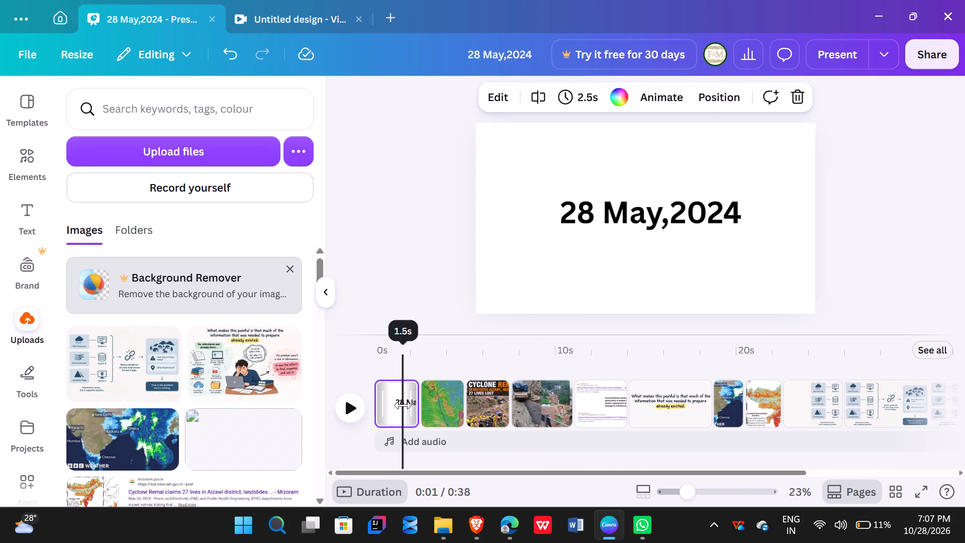
{"action": "left_click", "coordinate": [303, 2]}
{"action": "left_click", "coordinate": [295, 11]}
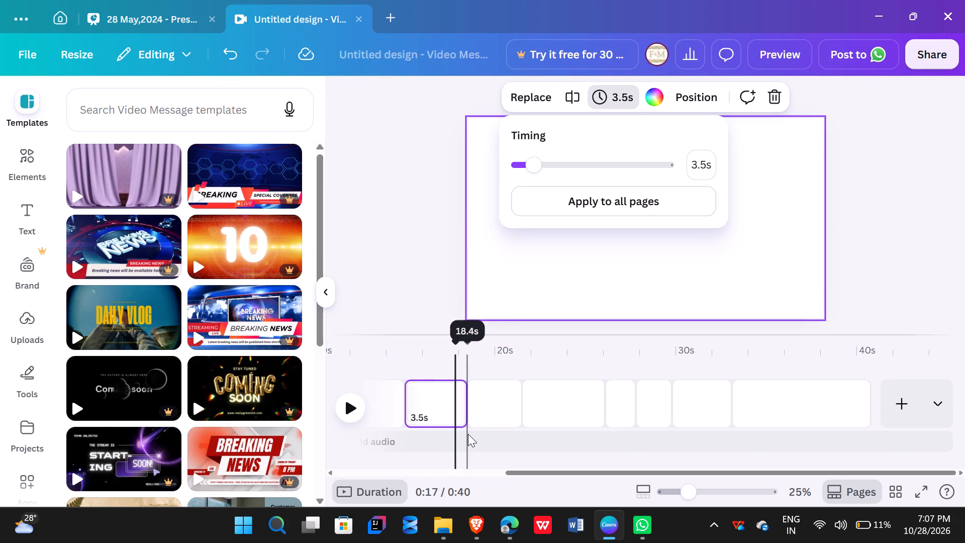
{"action": "scroll", "coordinate": [468, 434], "scroll_direction": "right", "scroll_amount": 6}
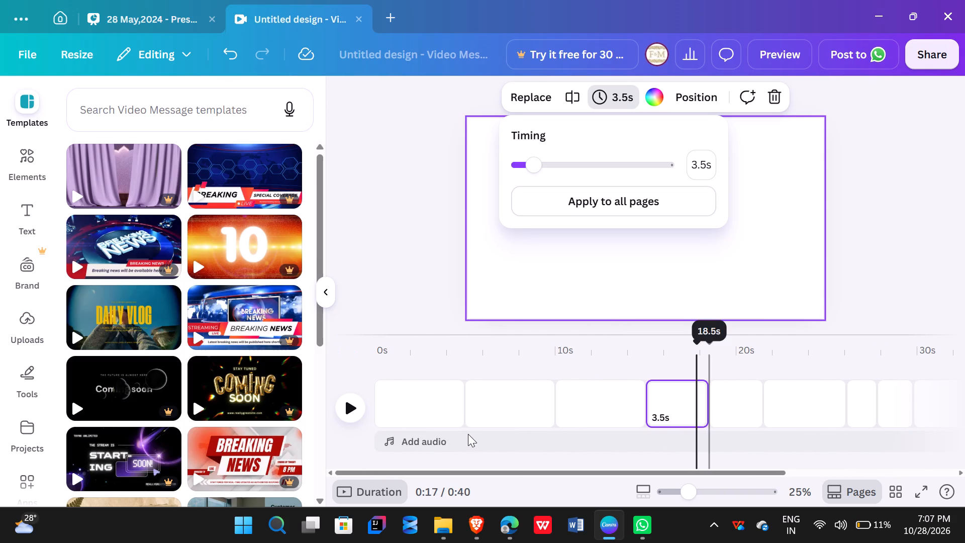
{"action": "left_click", "coordinate": [432, 418]}
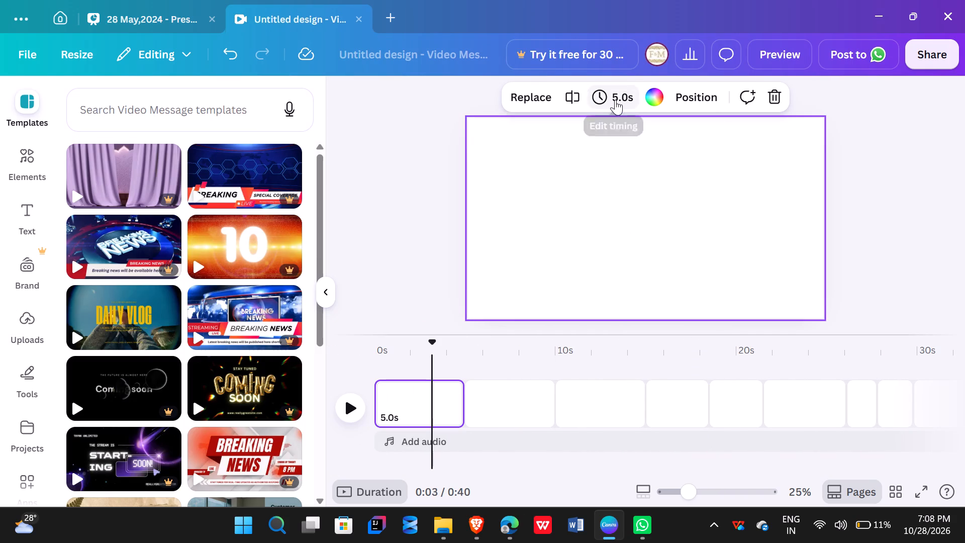
{"action": "left_click", "coordinate": [615, 100]}
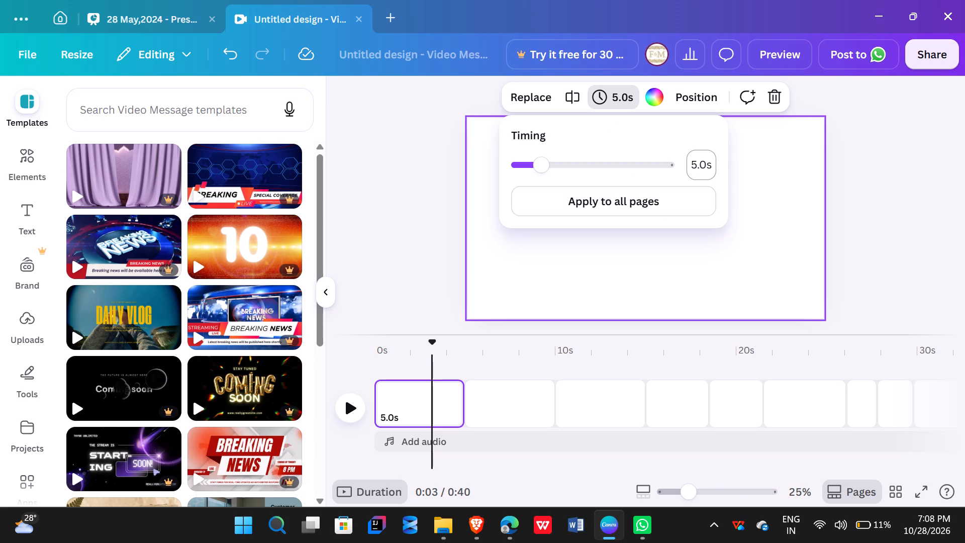
{"action": "left_click", "coordinate": [710, 166]}
{"action": "key", "text": "BackSpace"}
{"action": "type", "text": "2.5"}
{"action": "key", "text": "Return"}
Set the duration of the second page in the untitled video to 2.5 seconds.
{"action": "left_click", "coordinate": [463, 409]}
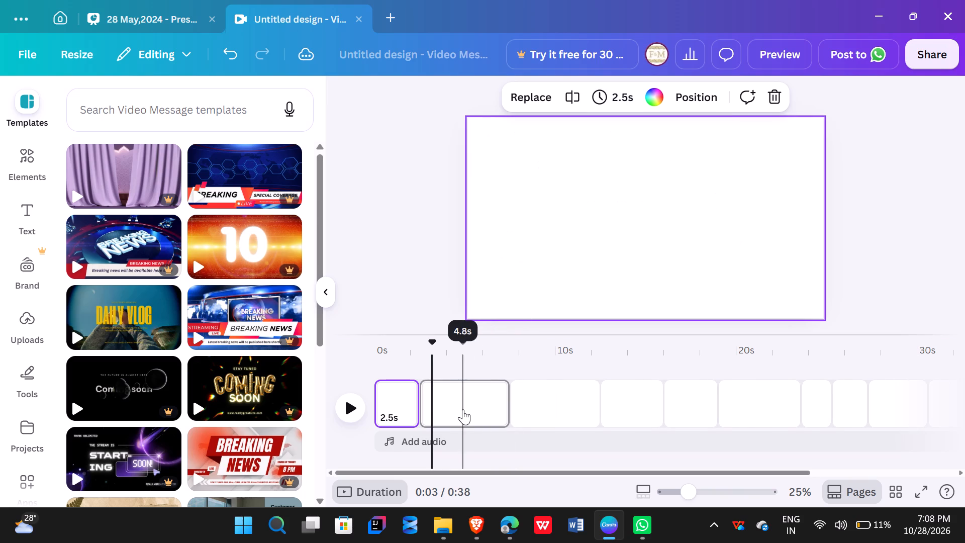
{"action": "left_click", "coordinate": [627, 94]}
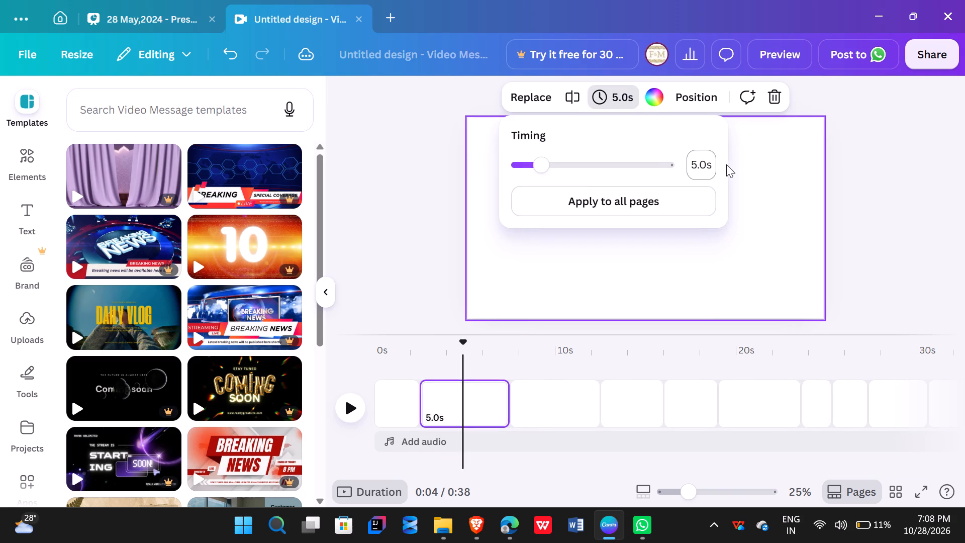
{"action": "left_click", "coordinate": [707, 165]}
{"action": "key", "text": "BackSpace"}
{"action": "type", "text": "2.5"}
{"action": "key", "text": "Return"}
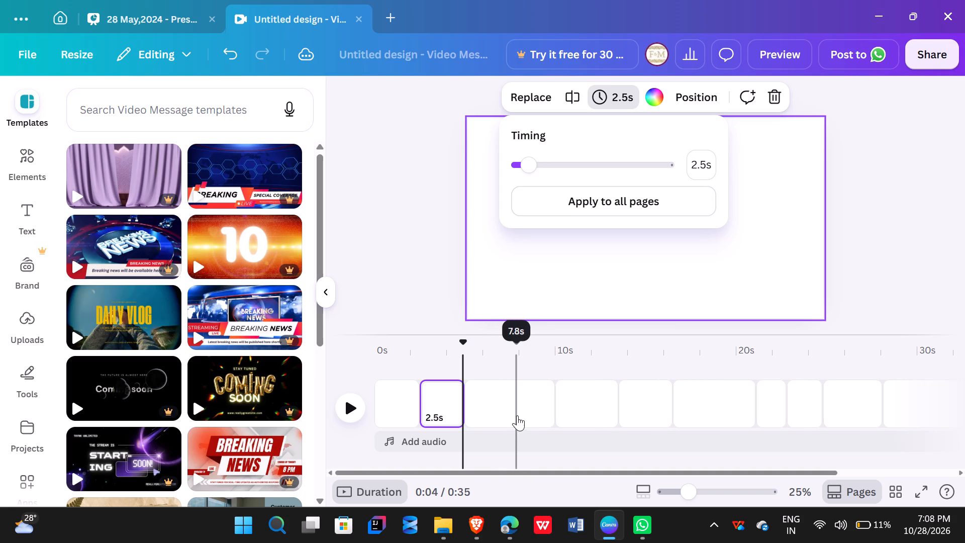
Set the duration of the third page in the untitled video to 2.5 seconds.
{"action": "left_click", "coordinate": [517, 417]}
{"action": "left_click", "coordinate": [621, 103]}
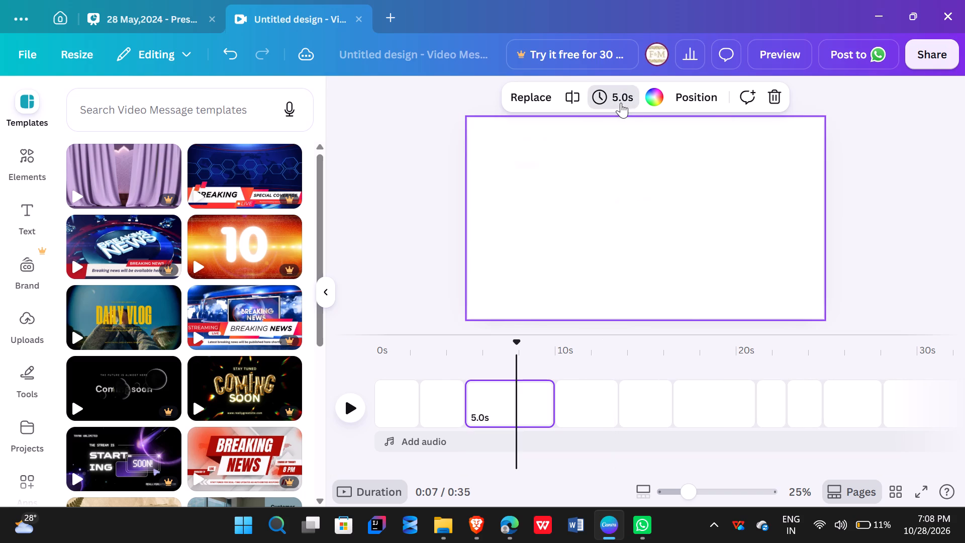
{"action": "left_click", "coordinate": [700, 160]}
{"action": "key", "text": "BackSpace"}
{"action": "type", "text": "2.5"}
{"action": "key", "text": "Return"}
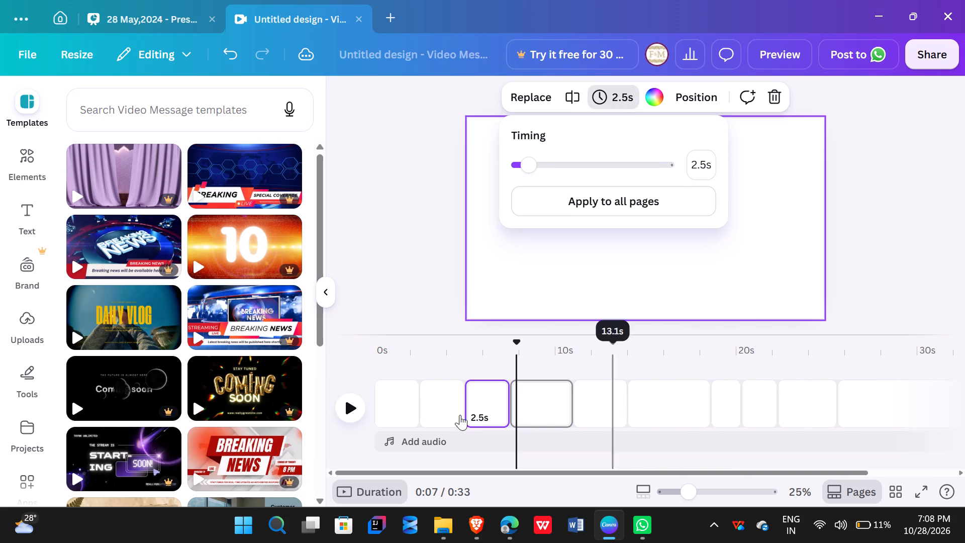
Cut the 28 May,2024 title text from the presentation's first page and paste it onto the untitled video's first page.
{"action": "left_click_drag", "start_coordinate": [515, 344], "coordinate": [390, 359]}
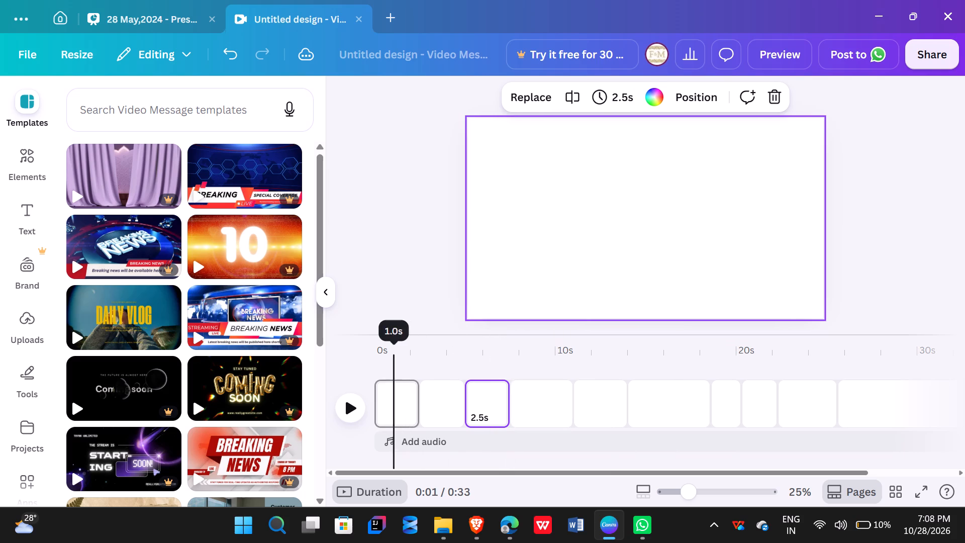
{"action": "left_click_drag", "start_coordinate": [390, 359], "coordinate": [358, 365]}
{"action": "left_click", "coordinate": [643, 149]}
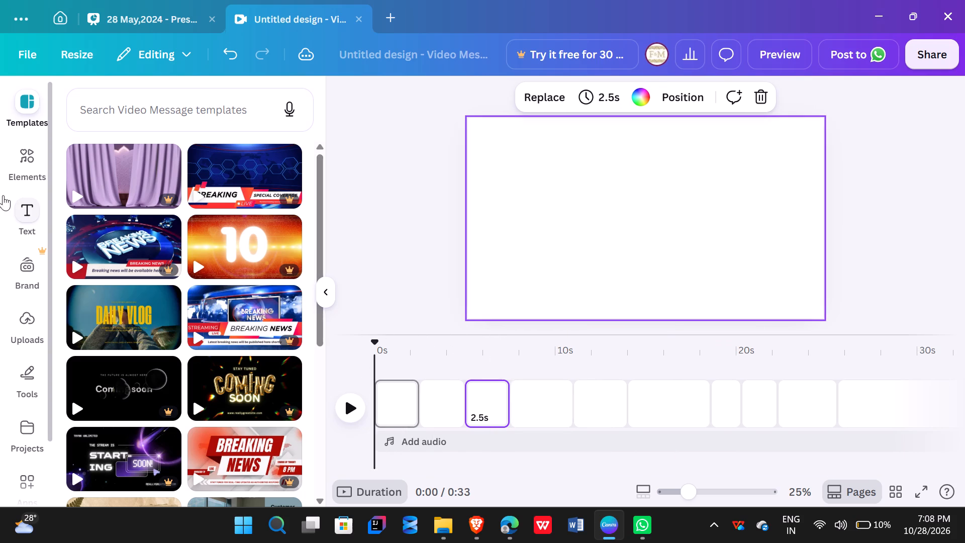
{"action": "double_click", "coordinate": [167, 26]}
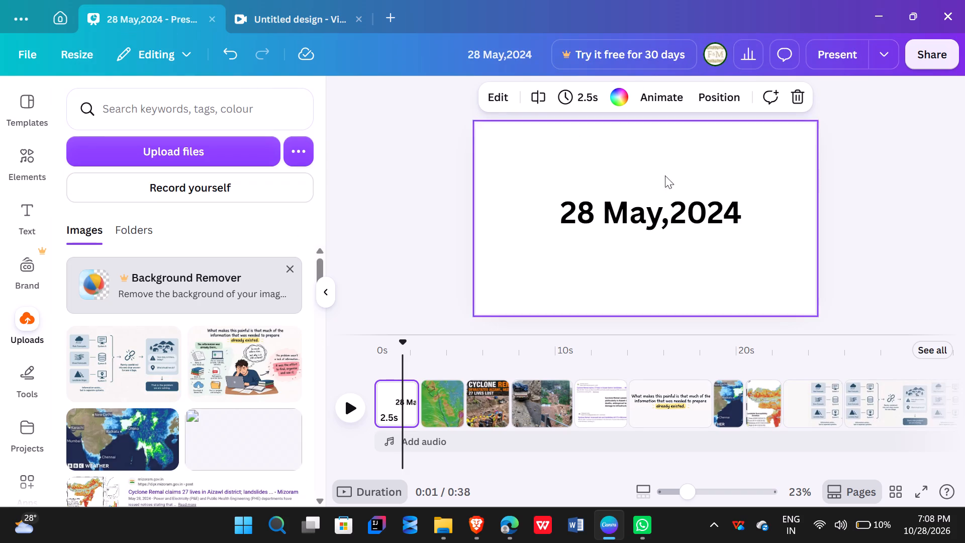
{"action": "left_click", "coordinate": [673, 207]}
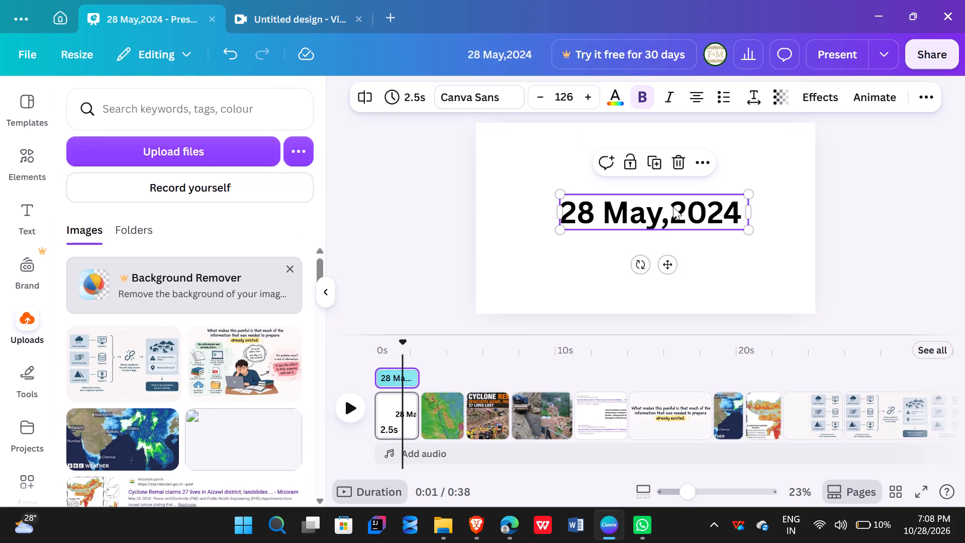
{"action": "key", "text": "ctrl+x"}
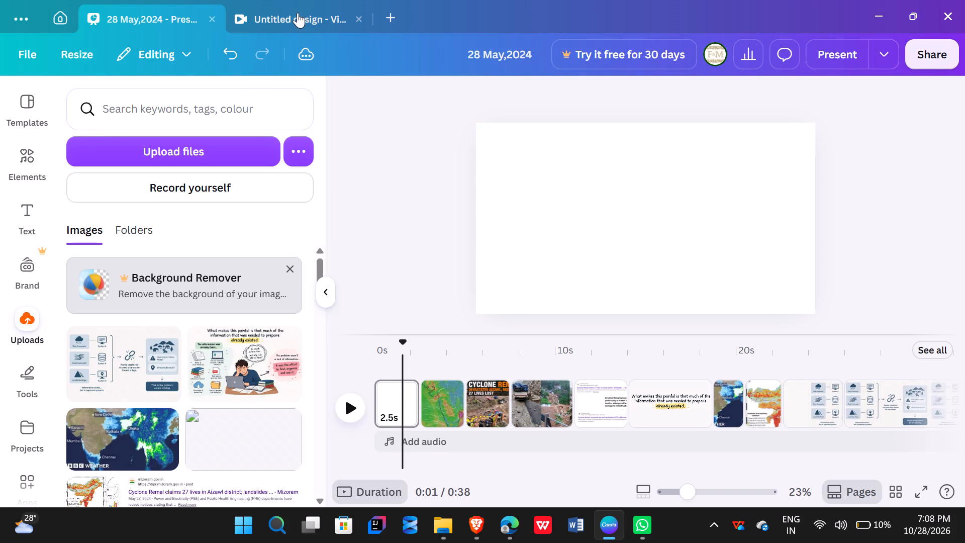
{"action": "left_click", "coordinate": [298, 13]}
{"action": "left_click", "coordinate": [633, 258]}
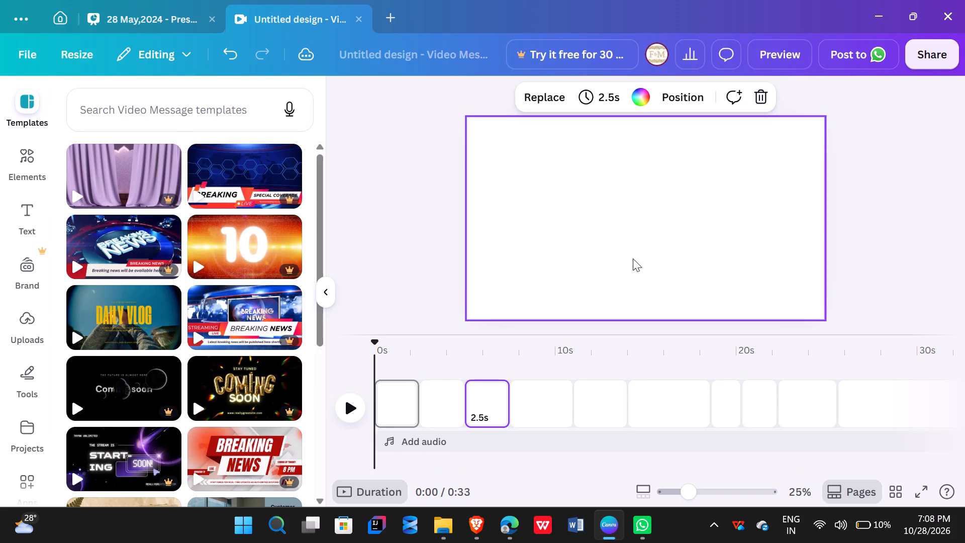
{"action": "key", "text": "ctrl+v"}
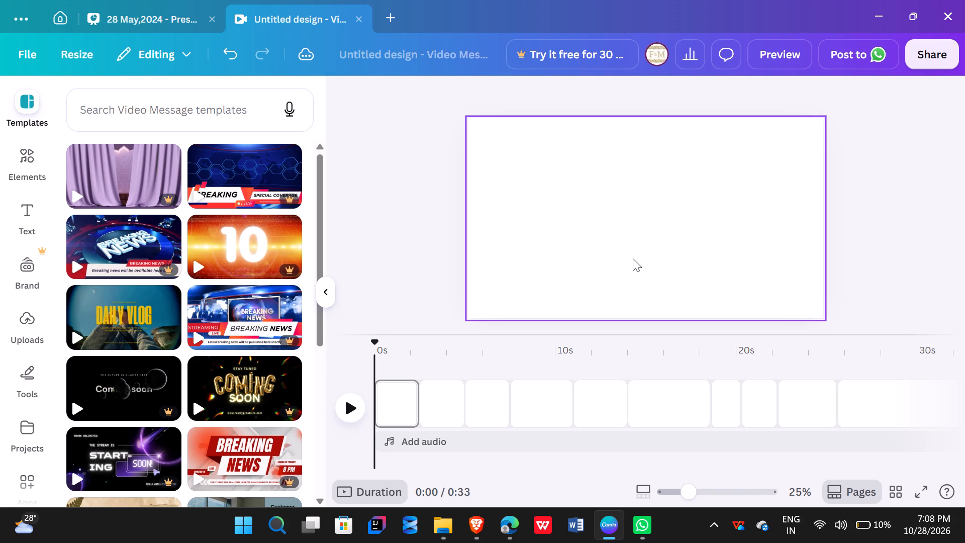
{"action": "left_click", "coordinate": [588, 237]}
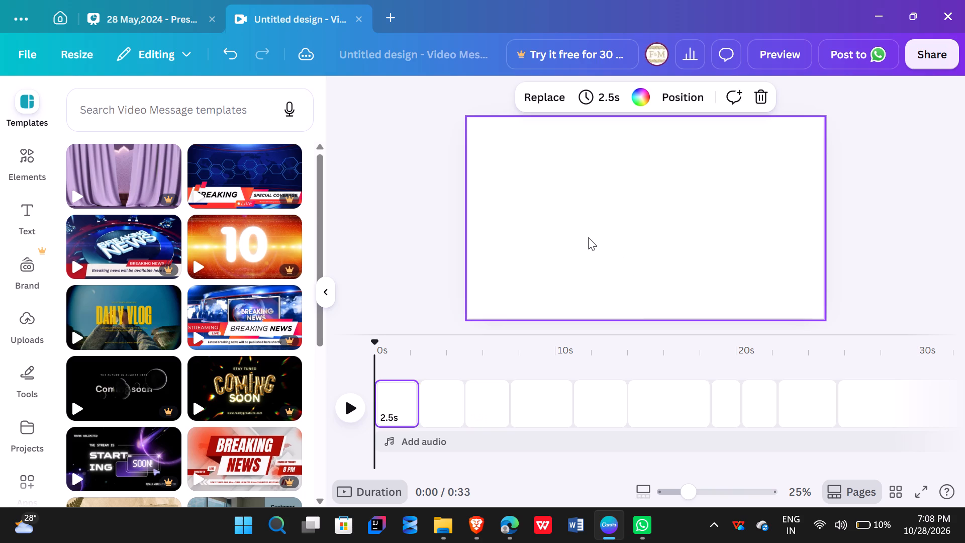
{"action": "key", "text": "ctrl+v"}
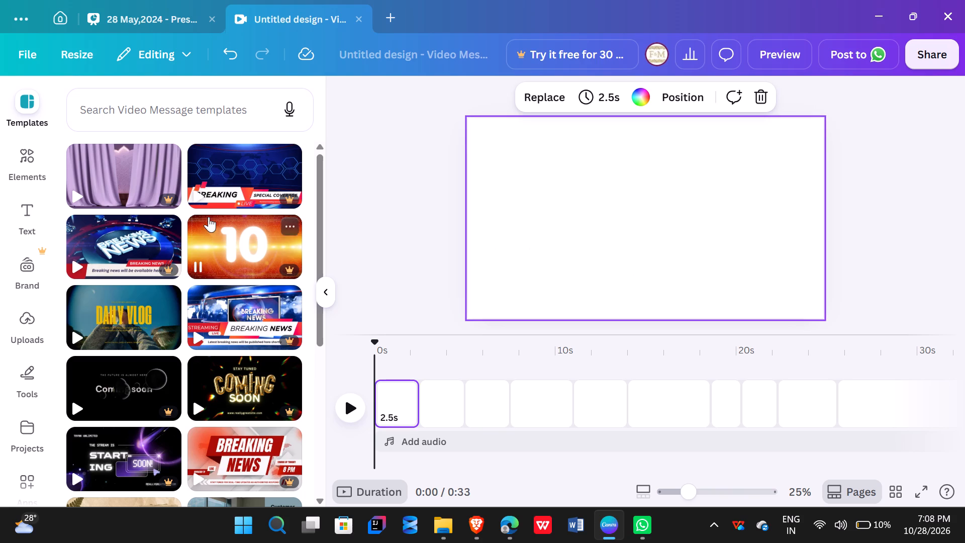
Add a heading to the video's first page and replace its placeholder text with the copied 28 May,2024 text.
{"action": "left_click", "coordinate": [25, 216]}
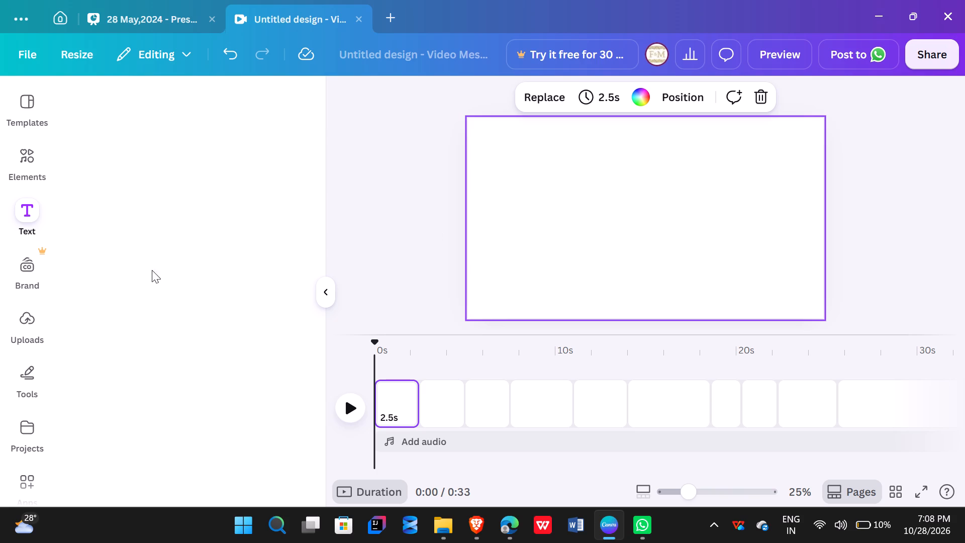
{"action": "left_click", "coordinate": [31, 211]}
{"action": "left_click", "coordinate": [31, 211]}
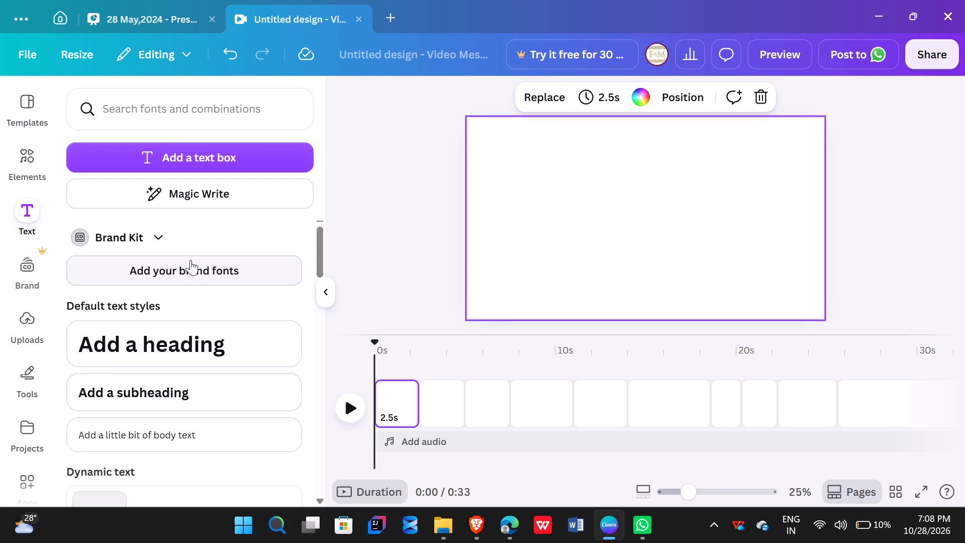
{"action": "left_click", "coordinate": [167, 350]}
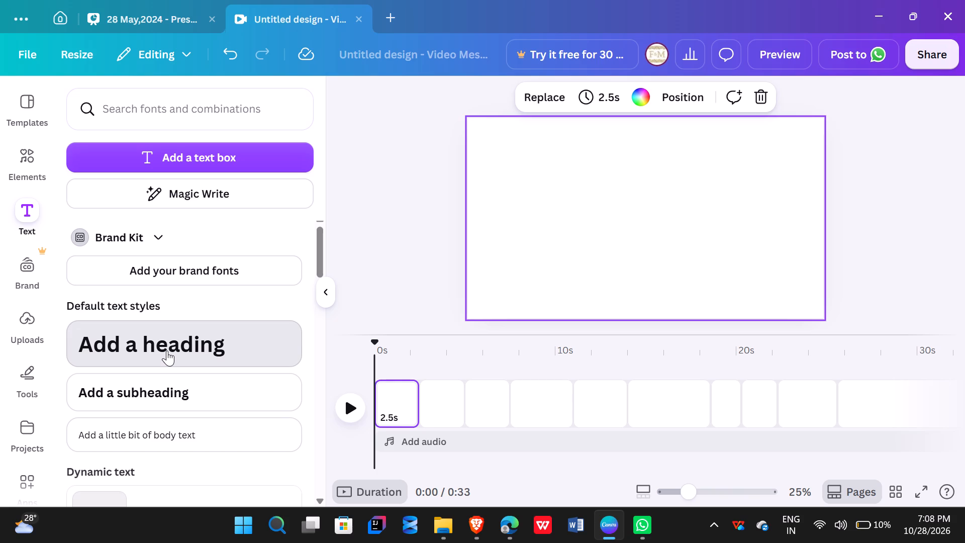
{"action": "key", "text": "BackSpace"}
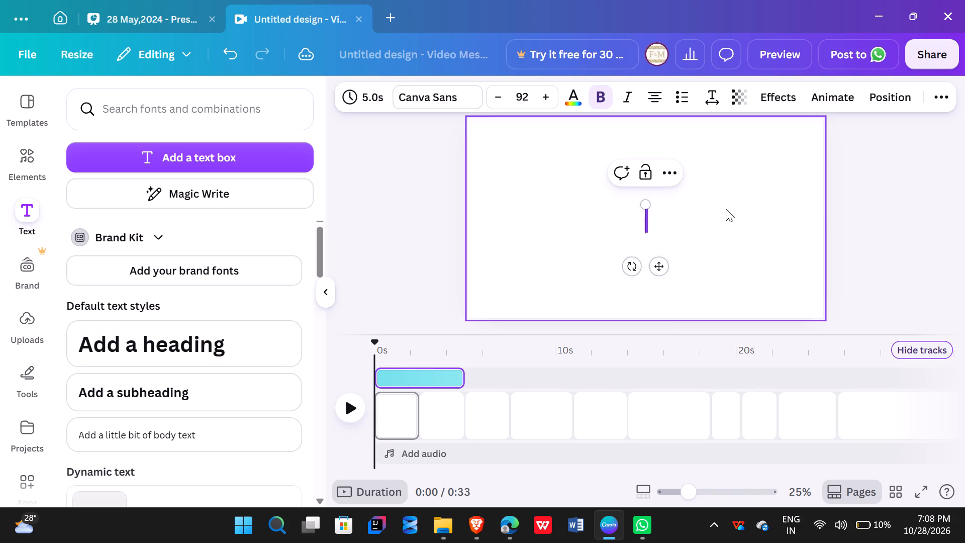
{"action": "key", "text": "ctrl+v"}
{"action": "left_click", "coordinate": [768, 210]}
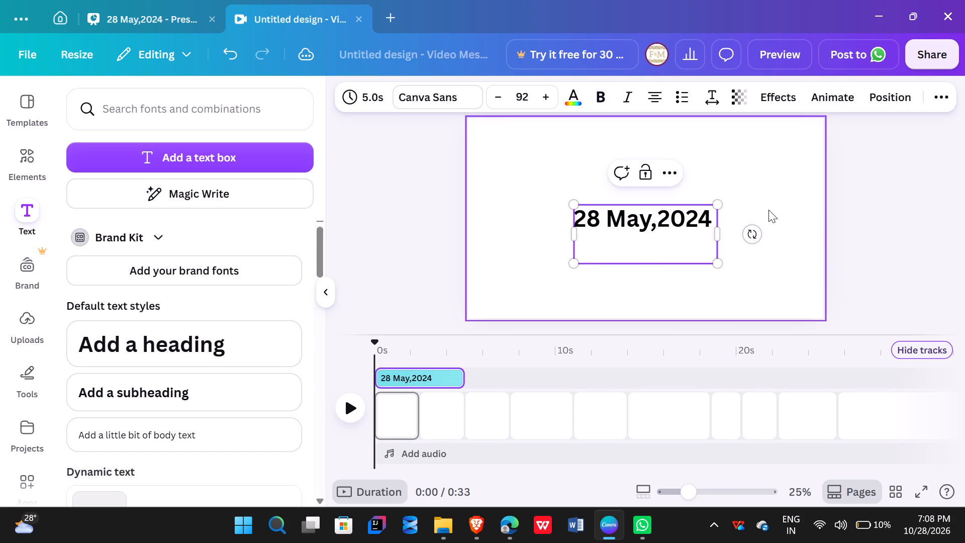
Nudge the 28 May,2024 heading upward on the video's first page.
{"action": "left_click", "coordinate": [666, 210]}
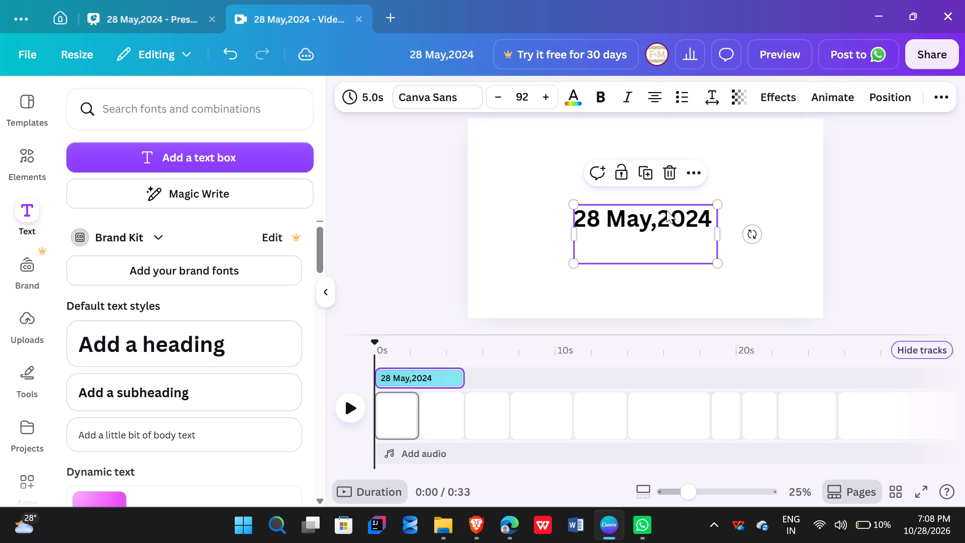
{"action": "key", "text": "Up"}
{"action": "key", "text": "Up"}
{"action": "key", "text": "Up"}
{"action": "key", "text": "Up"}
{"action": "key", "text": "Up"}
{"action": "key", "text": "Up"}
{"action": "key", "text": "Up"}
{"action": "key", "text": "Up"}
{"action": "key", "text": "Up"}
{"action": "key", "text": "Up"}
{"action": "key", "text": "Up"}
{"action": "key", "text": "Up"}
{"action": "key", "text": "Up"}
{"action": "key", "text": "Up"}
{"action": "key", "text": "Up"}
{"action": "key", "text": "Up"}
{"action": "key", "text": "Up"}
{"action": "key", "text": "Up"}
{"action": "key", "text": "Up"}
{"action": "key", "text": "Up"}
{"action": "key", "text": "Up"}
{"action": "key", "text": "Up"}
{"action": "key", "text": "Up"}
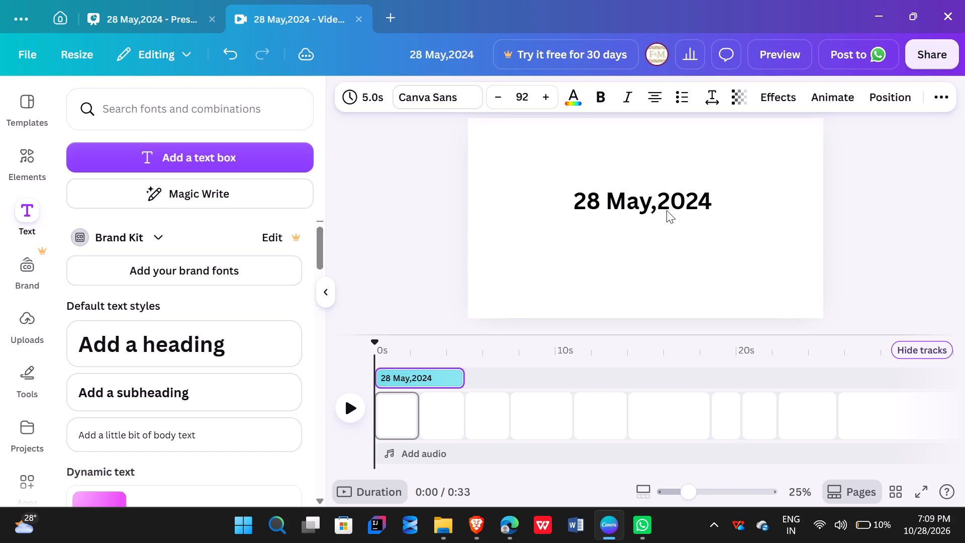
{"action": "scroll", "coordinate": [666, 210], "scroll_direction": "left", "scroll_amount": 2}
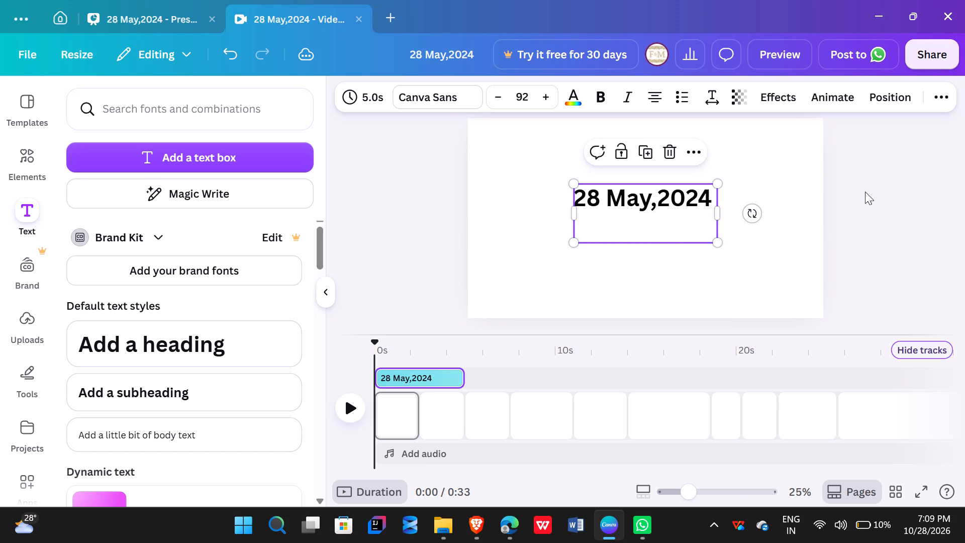
Delete the two surplus 28 May,2024 text boxes from the video's first page, keeping only the size 126 title.
{"action": "left_click_drag", "start_coordinate": [574, 179], "coordinate": [572, 179]}
{"action": "left_click_drag", "start_coordinate": [572, 179], "coordinate": [628, 234]}
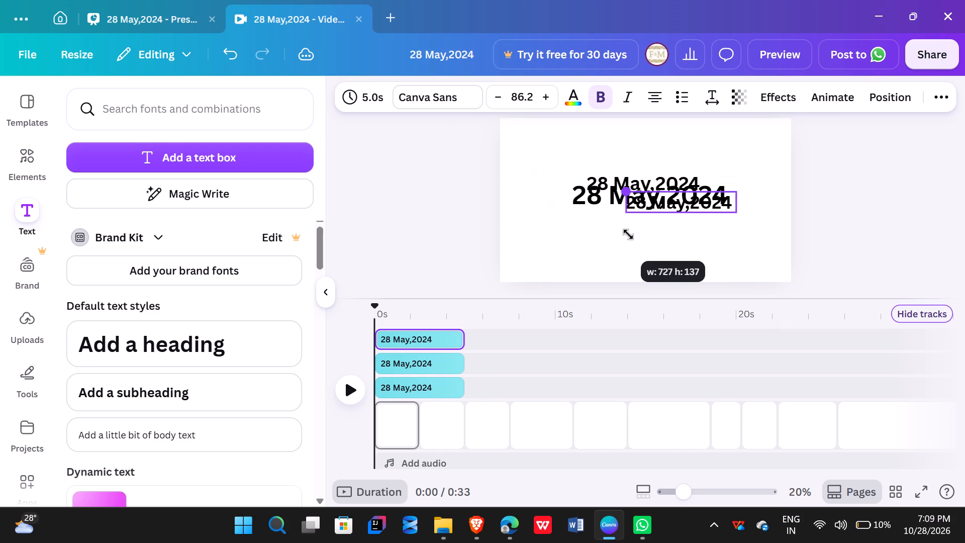
{"action": "left_click_drag", "start_coordinate": [628, 234], "coordinate": [656, 240]}
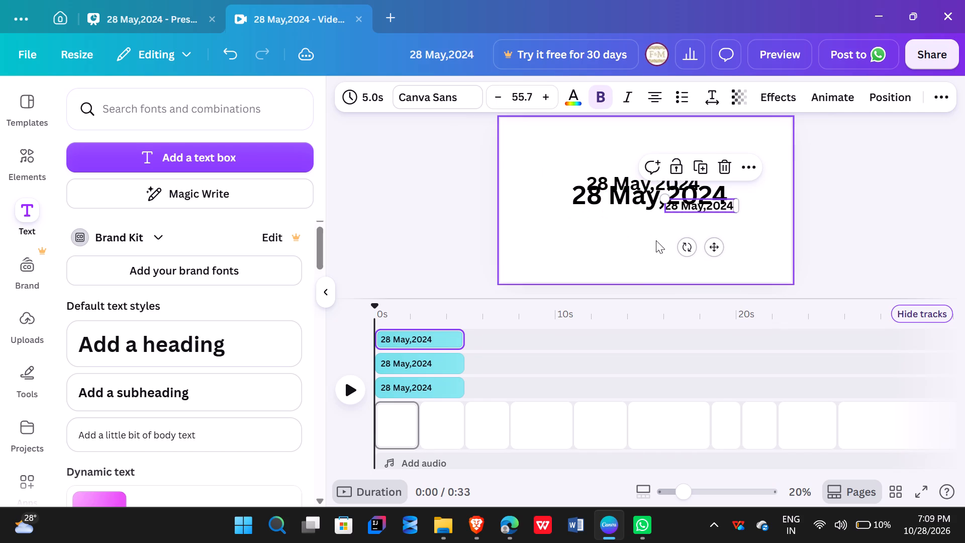
{"action": "key", "text": "Delete"}
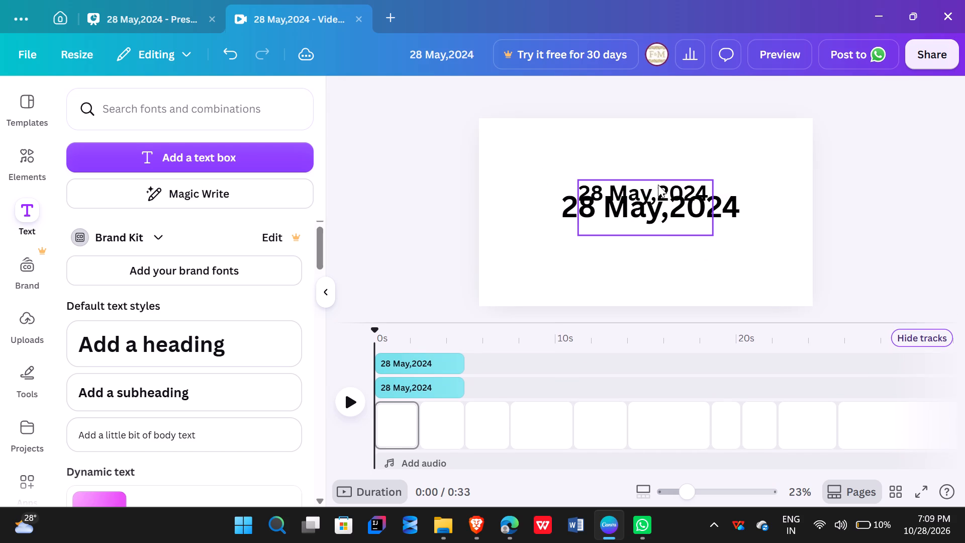
{"action": "left_click", "coordinate": [658, 187]}
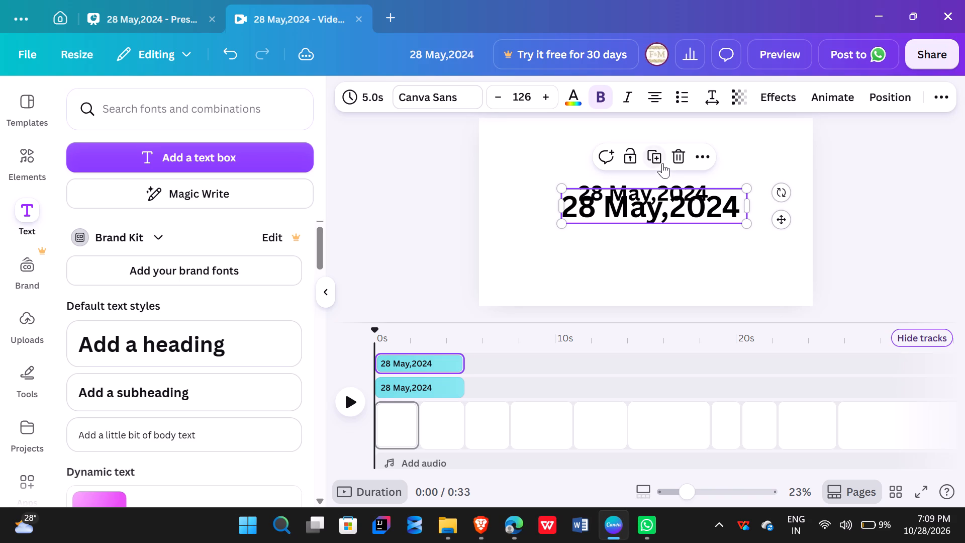
{"action": "left_click", "coordinate": [660, 181]}
{"action": "key", "text": "Delete"}
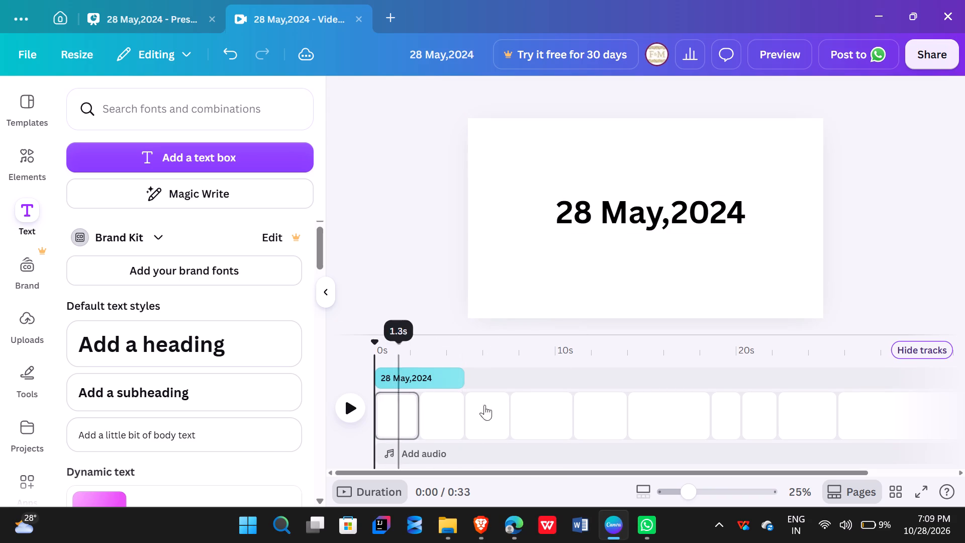
Trim the 28 May,2024 title's timing to 2.5 seconds so that it ends with the first page.
{"action": "left_click", "coordinate": [444, 417]}
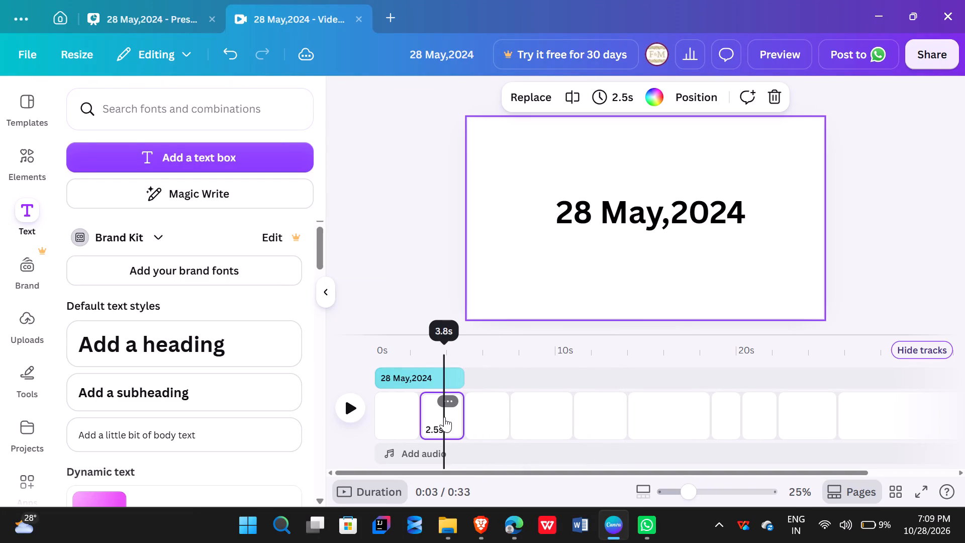
{"action": "left_click", "coordinate": [486, 420]}
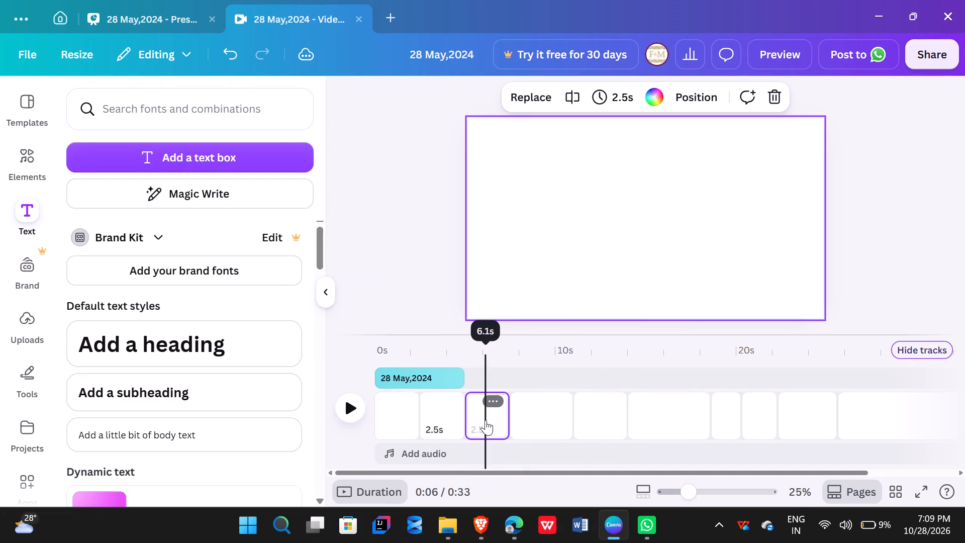
{"action": "left_click", "coordinate": [434, 424]}
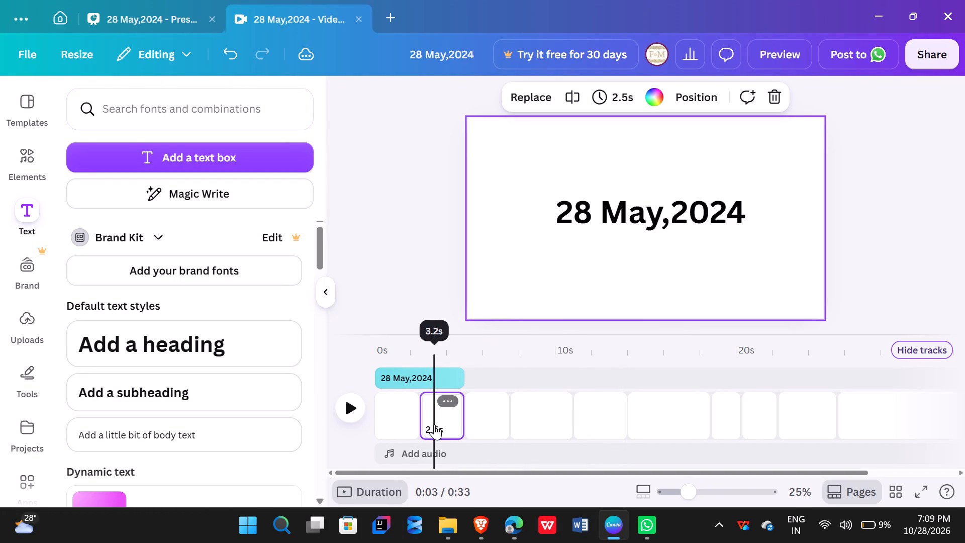
{"action": "left_click", "coordinate": [404, 421]}
{"action": "left_click", "coordinate": [438, 423]}
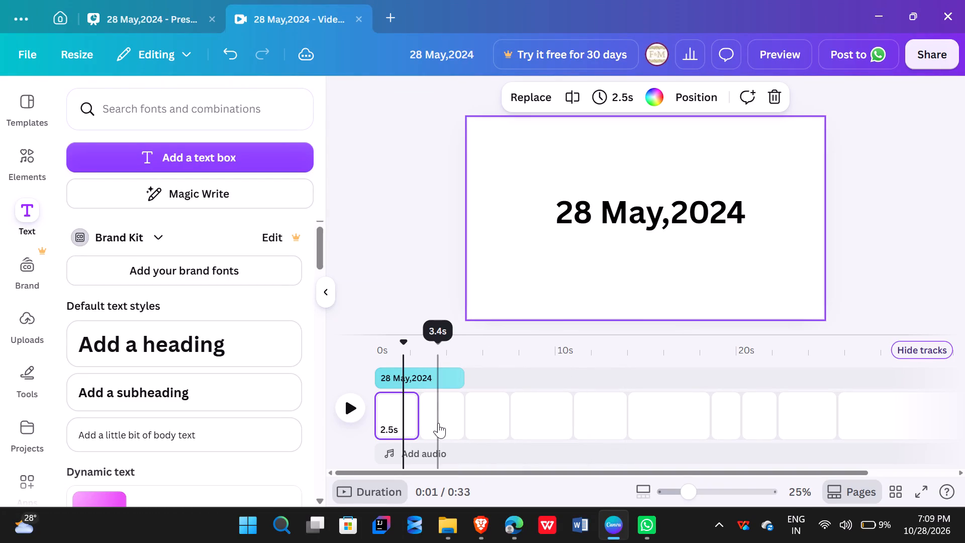
{"action": "left_click_drag", "start_coordinate": [458, 376], "coordinate": [419, 379]}
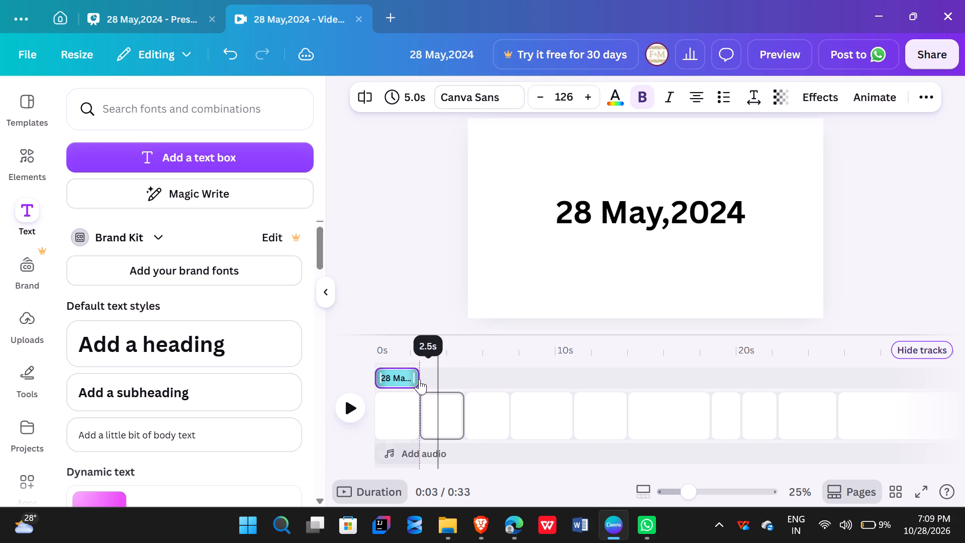
{"action": "left_click", "coordinate": [394, 421]}
{"action": "left_click", "coordinate": [437, 418]}
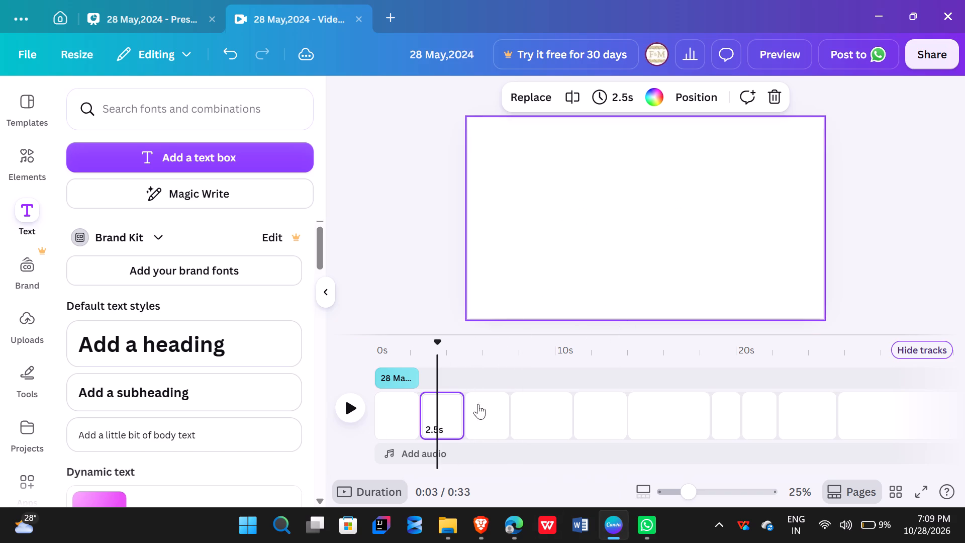
Cut the cyclone wind map image from the presentation's second page and paste it onto the video's second page.
{"action": "left_click_drag", "start_coordinate": [439, 347], "coordinate": [424, 348]}
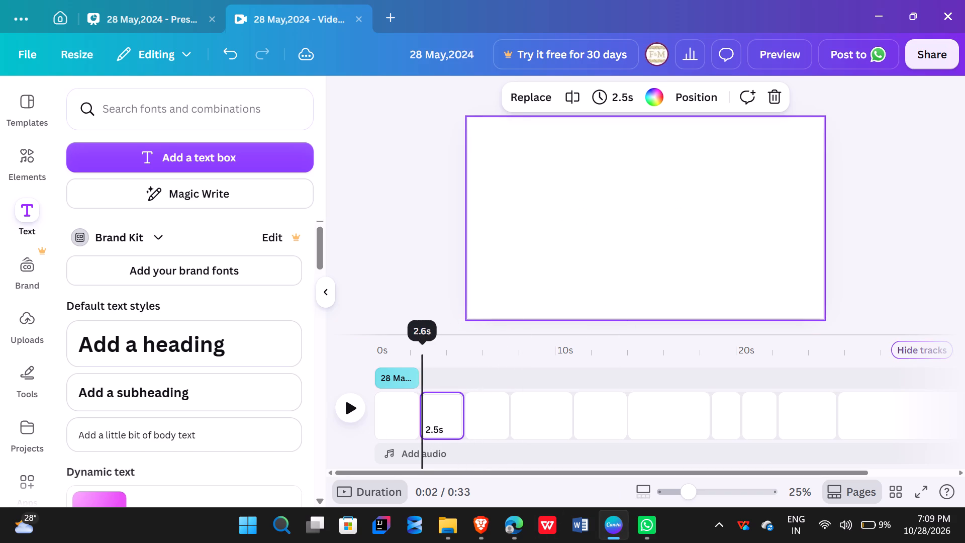
{"action": "left_click_drag", "start_coordinate": [424, 348], "coordinate": [467, 351]}
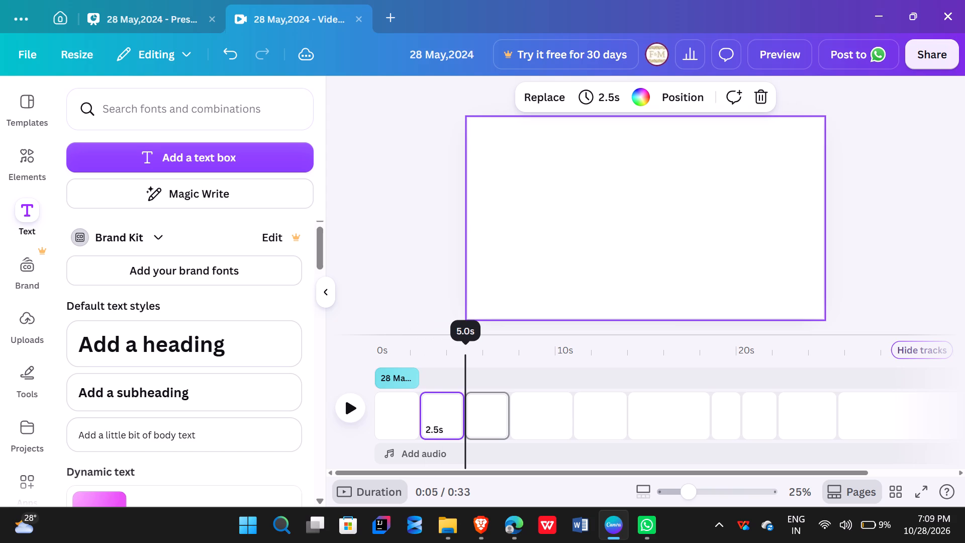
{"action": "left_click", "coordinate": [131, 18]}
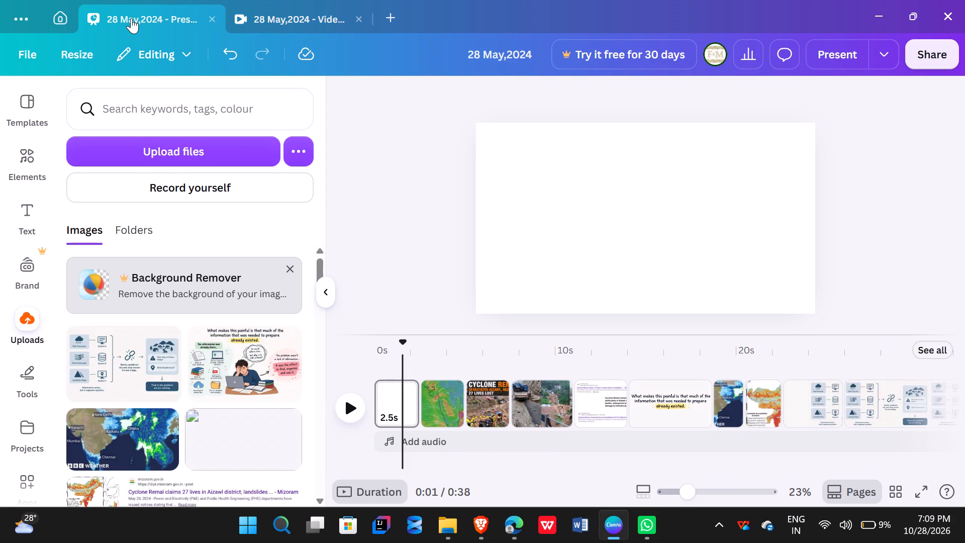
{"action": "left_click", "coordinate": [442, 393]}
{"action": "left_click", "coordinate": [680, 237]}
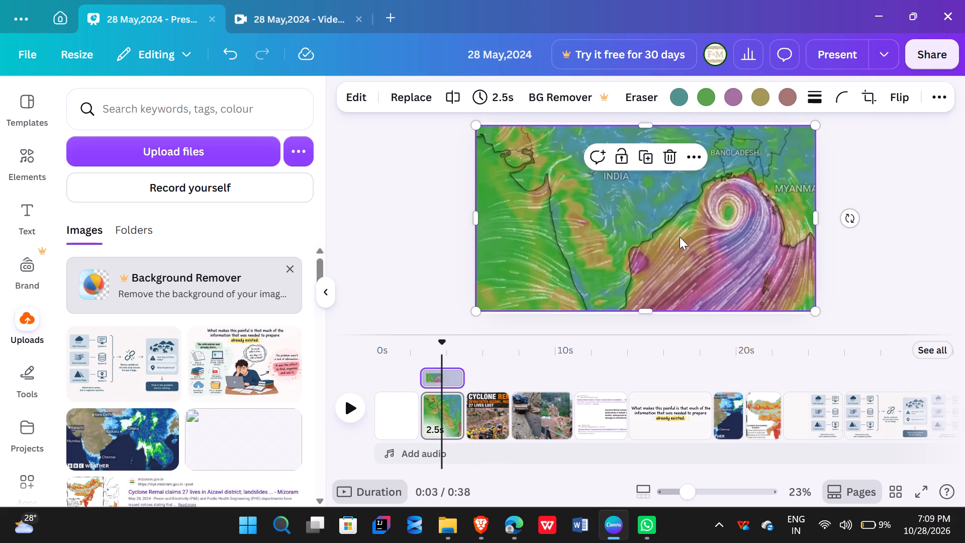
{"action": "key", "text": "ctrl+x"}
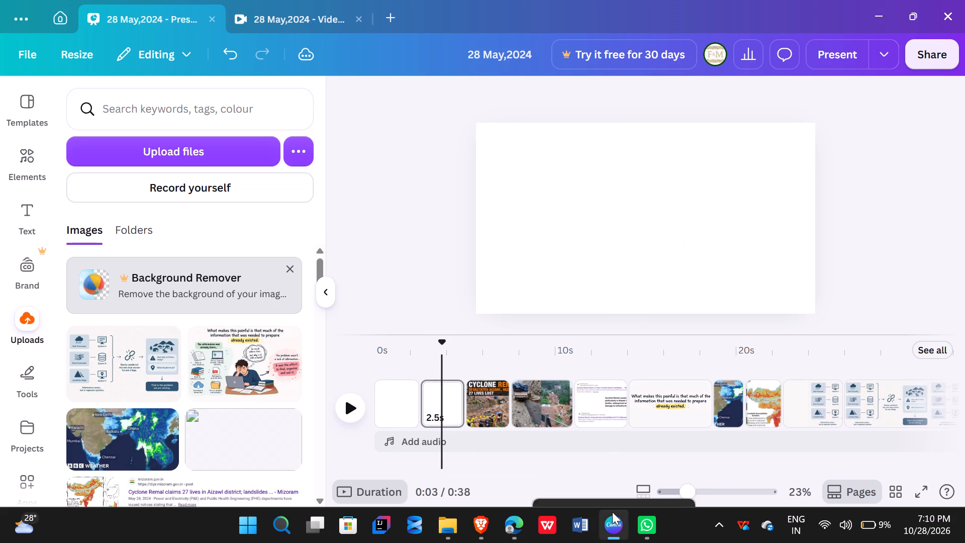
{"action": "left_click", "coordinate": [290, 8]}
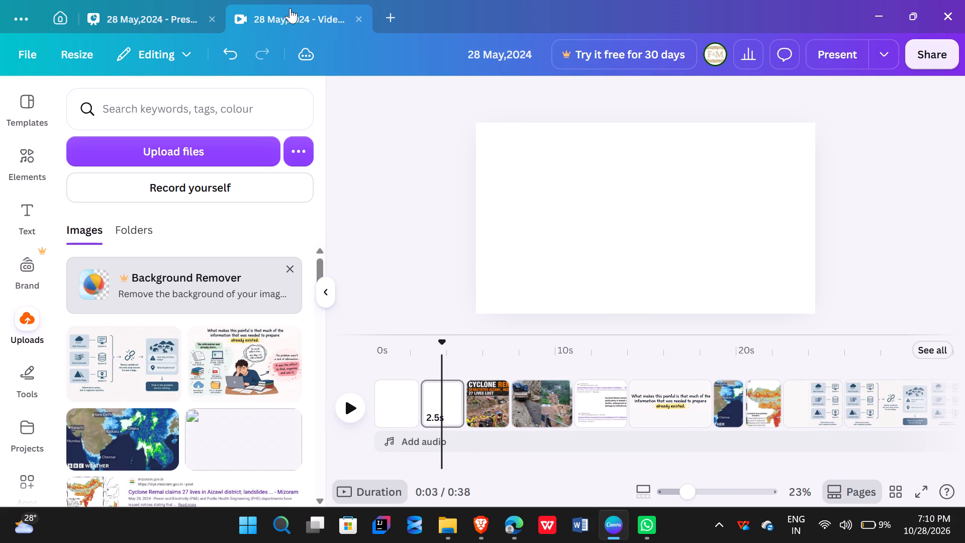
{"action": "left_click", "coordinate": [630, 247]}
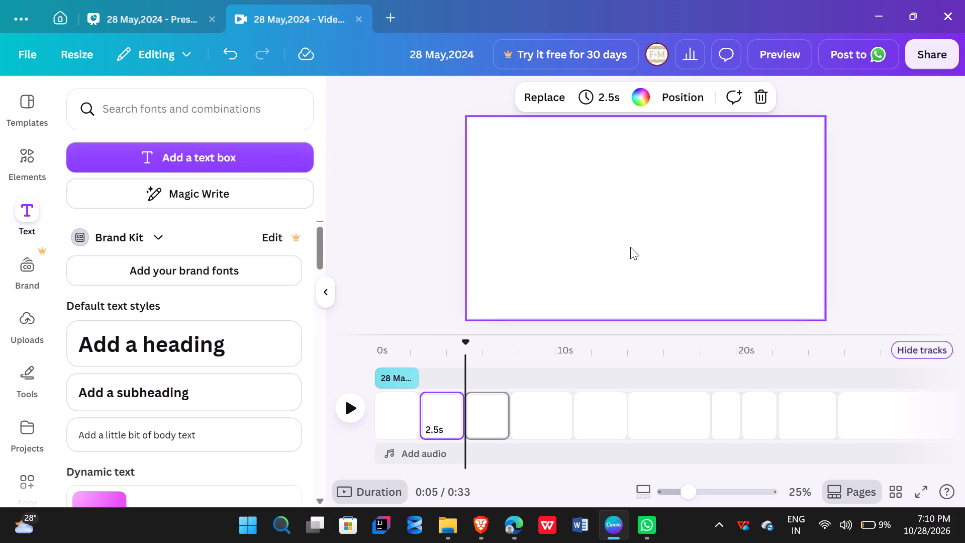
{"action": "key", "text": "ctrl+v"}
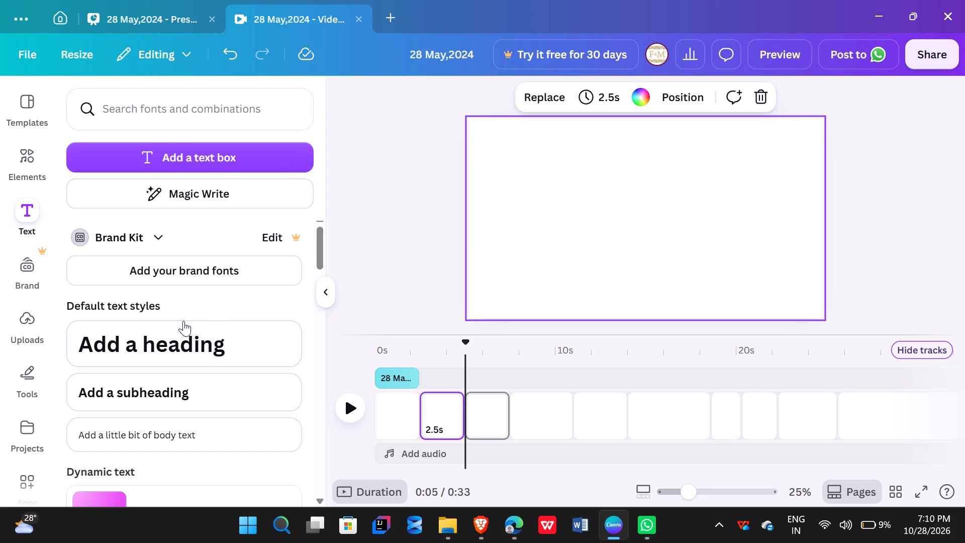
Open the uploaded files in the video design.
{"action": "left_click", "coordinate": [33, 326]}
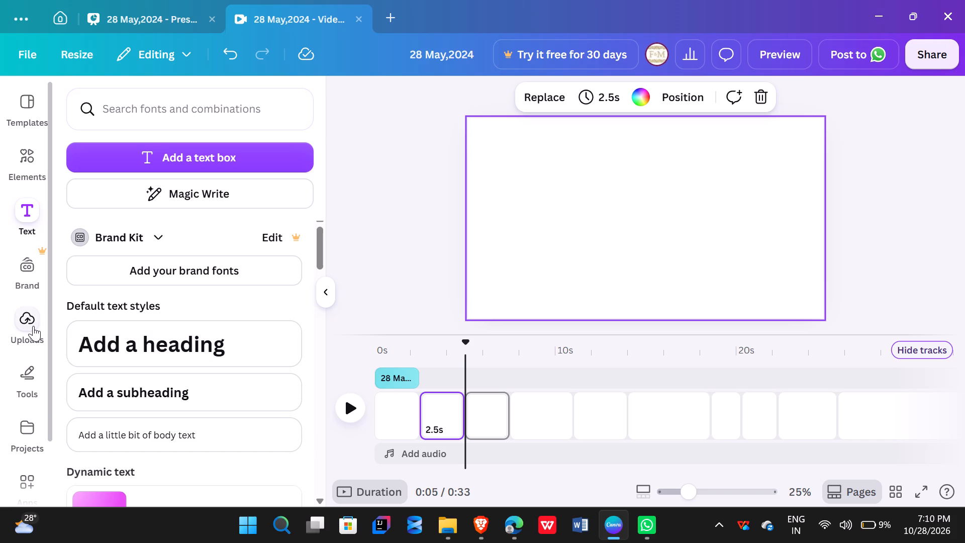
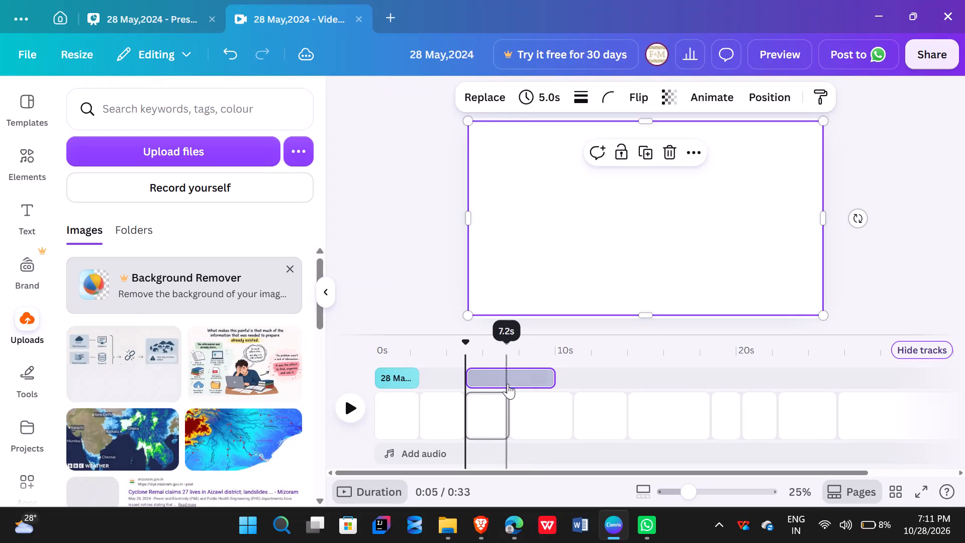
Delete the pasted 5-second image clip that displays blank from the video's overlay track.
{"action": "left_click", "coordinate": [432, 377]}
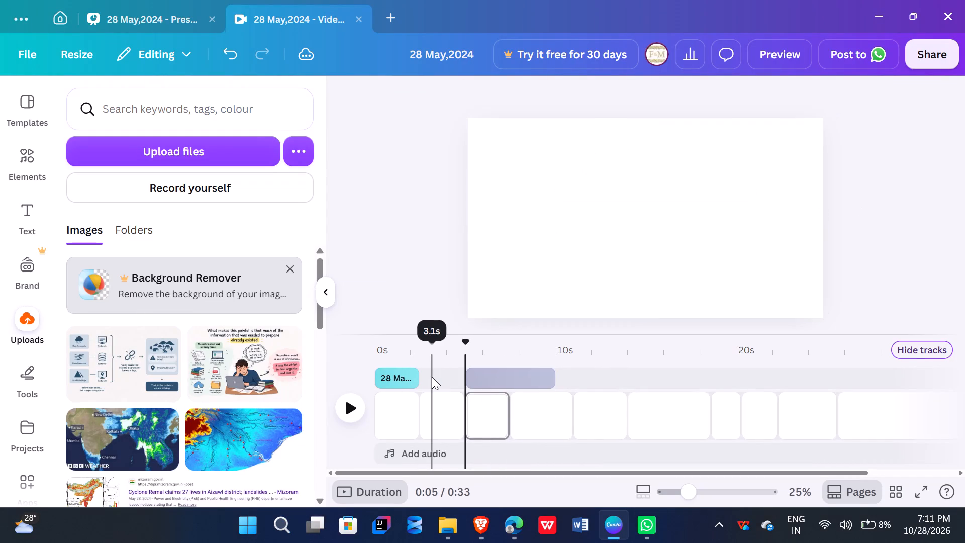
{"action": "left_click", "coordinate": [504, 373]}
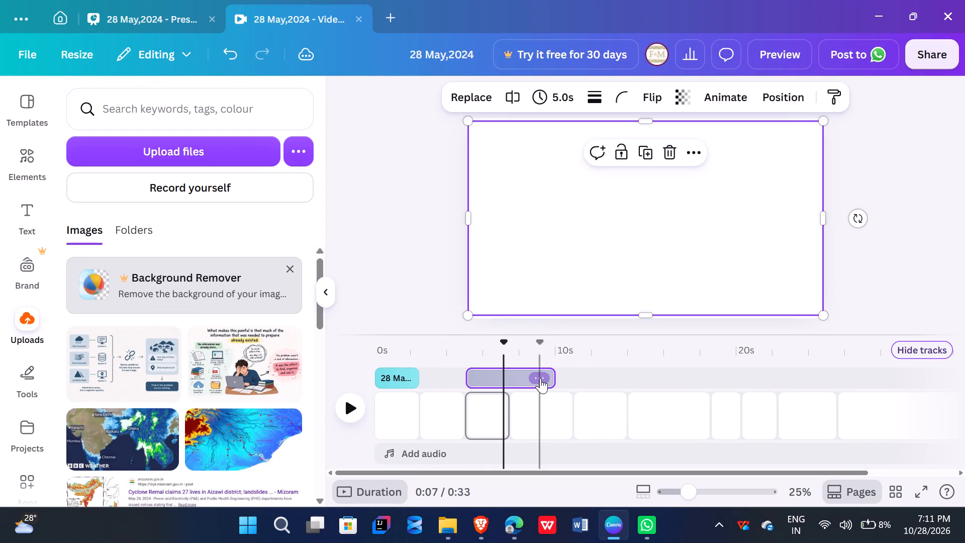
{"action": "left_click", "coordinate": [541, 377]}
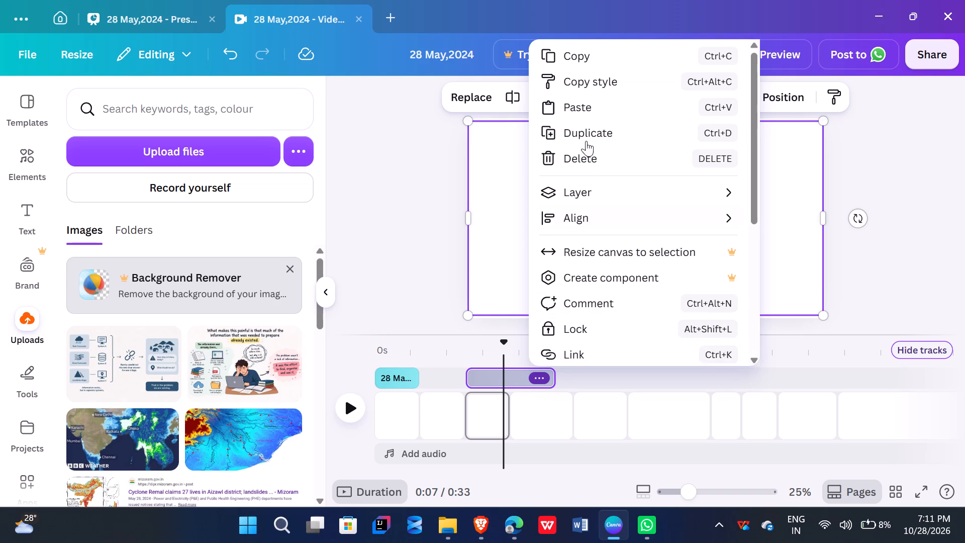
{"action": "left_click", "coordinate": [578, 158]}
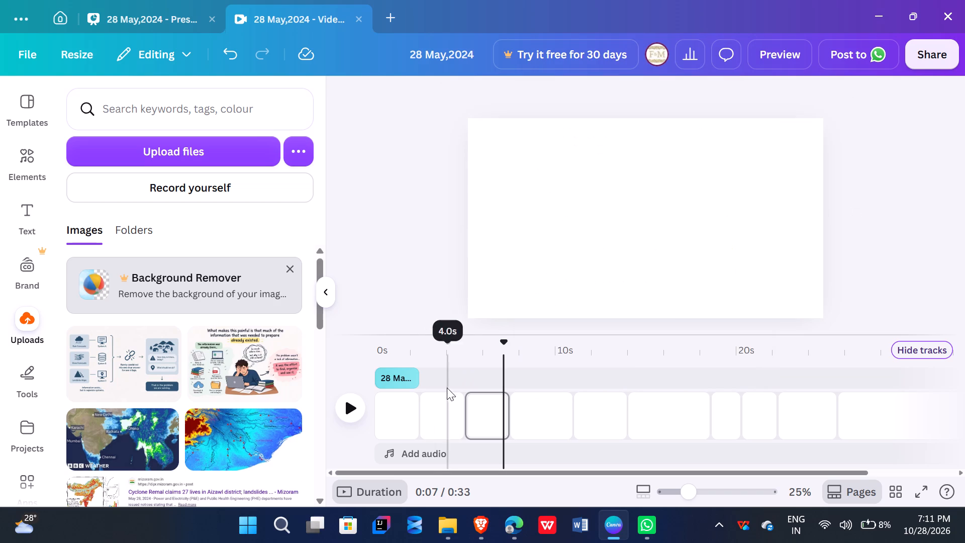
Add the uploaded cyclone wind map image to the timeline as a separate clip directly after the second page.
{"action": "left_click", "coordinate": [440, 400]}
{"action": "left_click", "coordinate": [385, 413]}
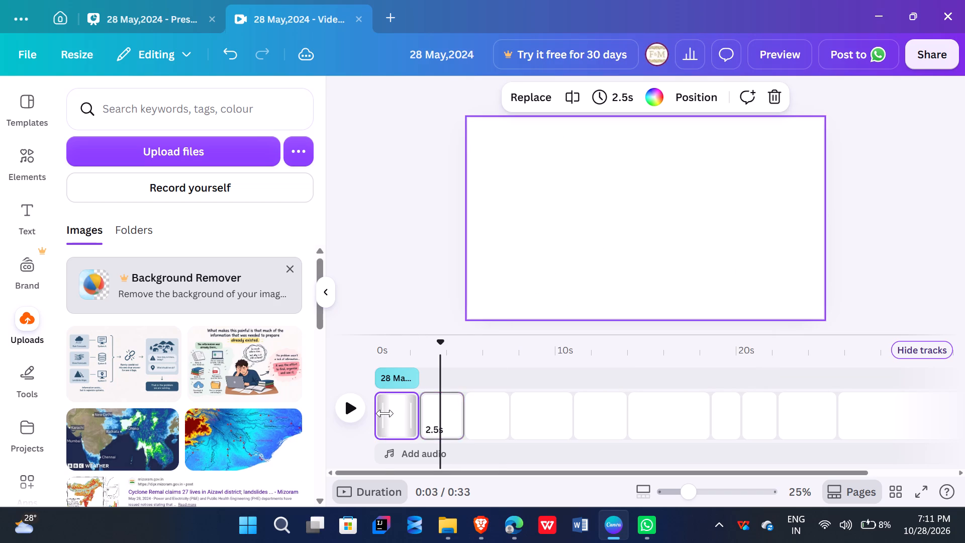
{"action": "left_click", "coordinate": [443, 407]}
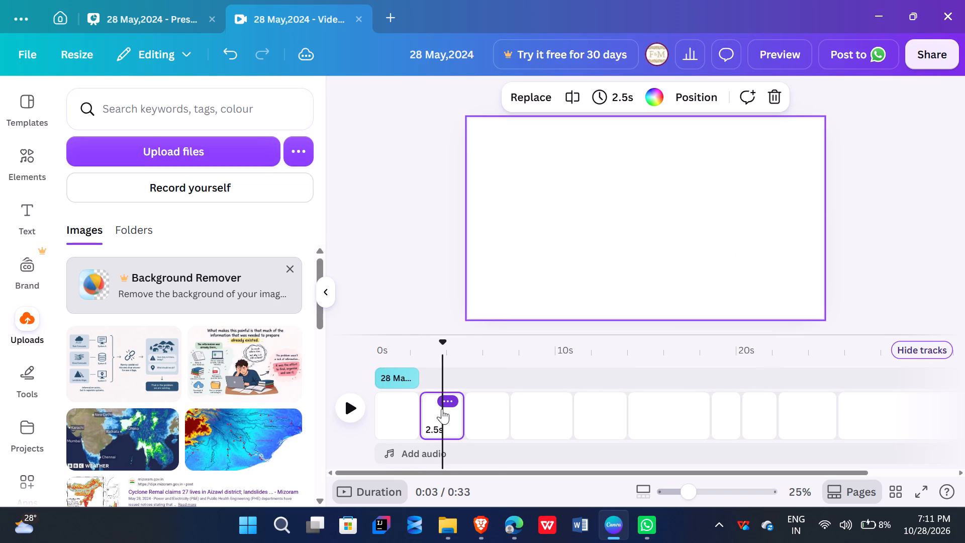
{"action": "scroll", "coordinate": [254, 429], "scroll_direction": "down", "scroll_amount": 1}
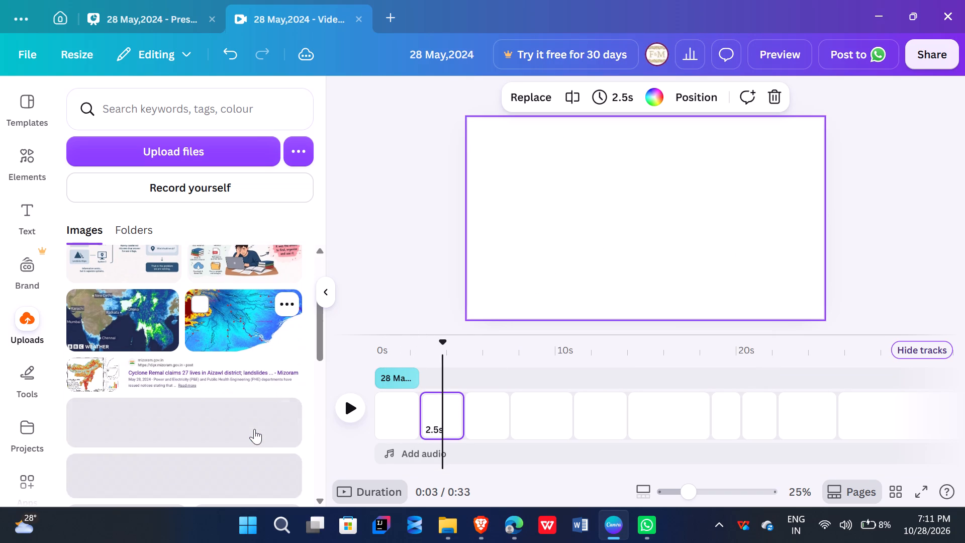
{"action": "scroll", "coordinate": [254, 429], "scroll_direction": "down", "scroll_amount": 2}
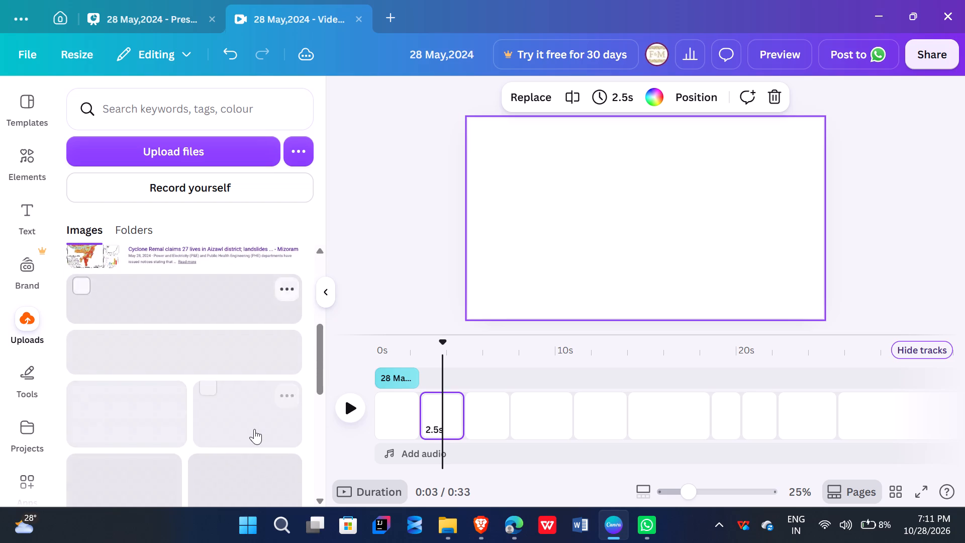
{"action": "scroll", "coordinate": [254, 429], "scroll_direction": "up", "scroll_amount": 1}
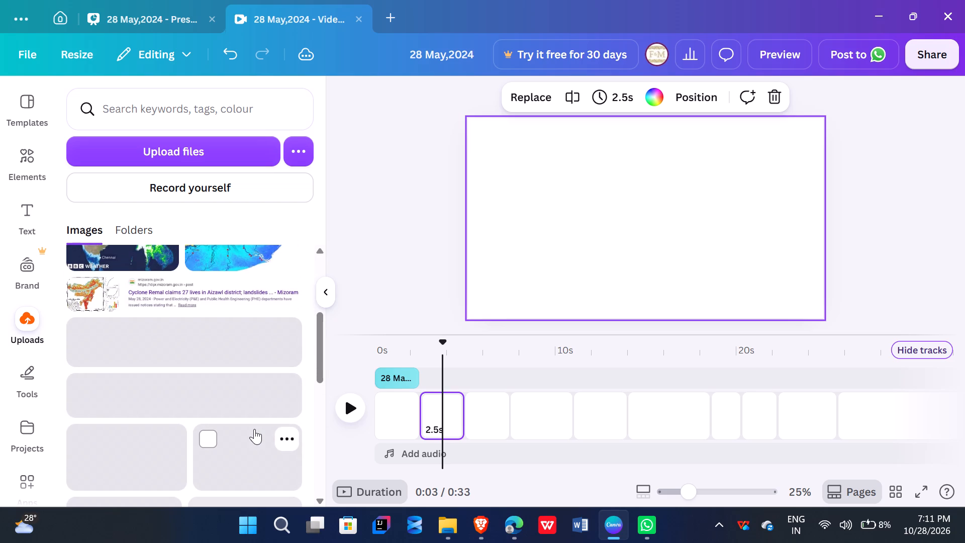
{"action": "left_click", "coordinate": [830, 523]}
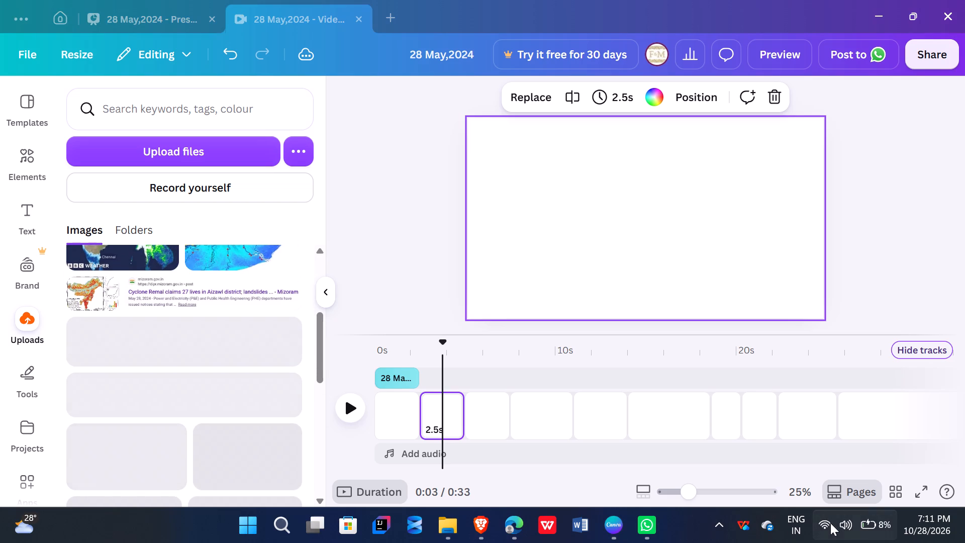
{"action": "left_click", "coordinate": [830, 523]}
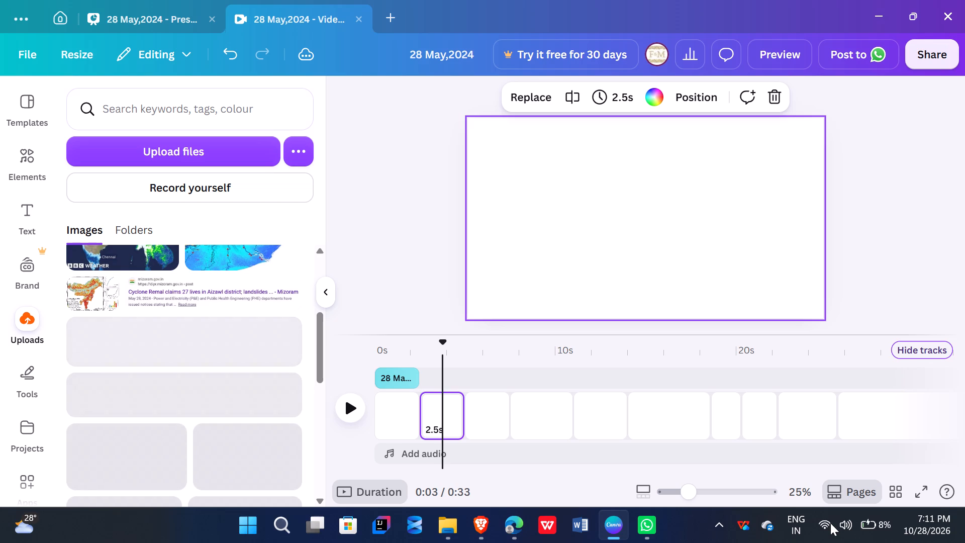
{"action": "scroll", "coordinate": [284, 350], "scroll_direction": "up", "scroll_amount": 1}
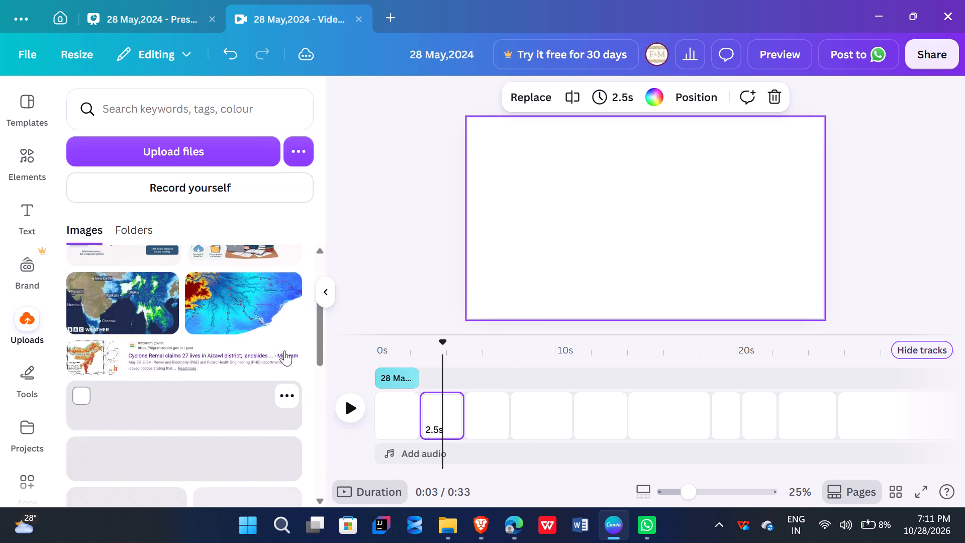
{"action": "scroll", "coordinate": [284, 350], "scroll_direction": "up", "scroll_amount": 1}
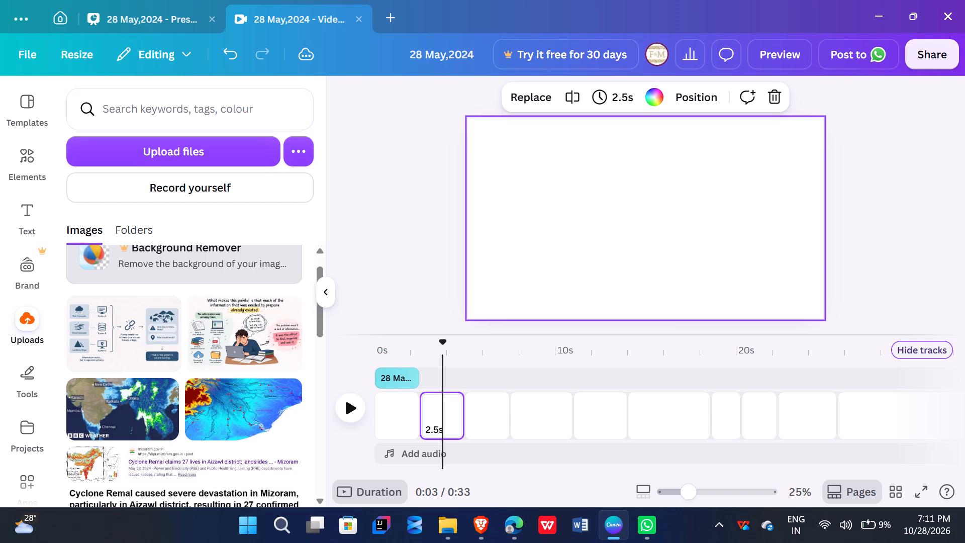
{"action": "scroll", "coordinate": [153, 229], "scroll_direction": "down", "scroll_amount": 1}
{"action": "scroll", "coordinate": [156, 347], "scroll_direction": "down", "scroll_amount": 1}
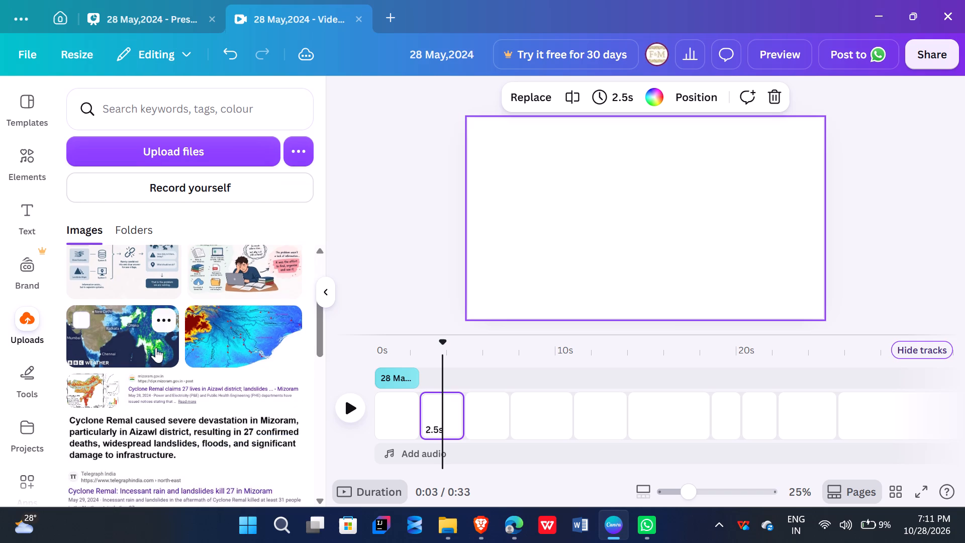
{"action": "scroll", "coordinate": [156, 347], "scroll_direction": "down", "scroll_amount": 3}
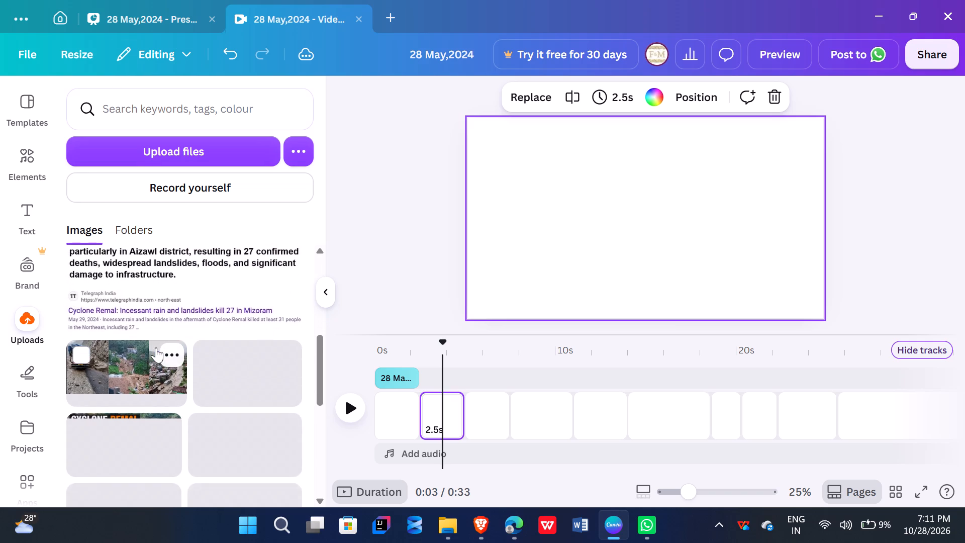
{"action": "scroll", "coordinate": [156, 347], "scroll_direction": "down", "scroll_amount": 1}
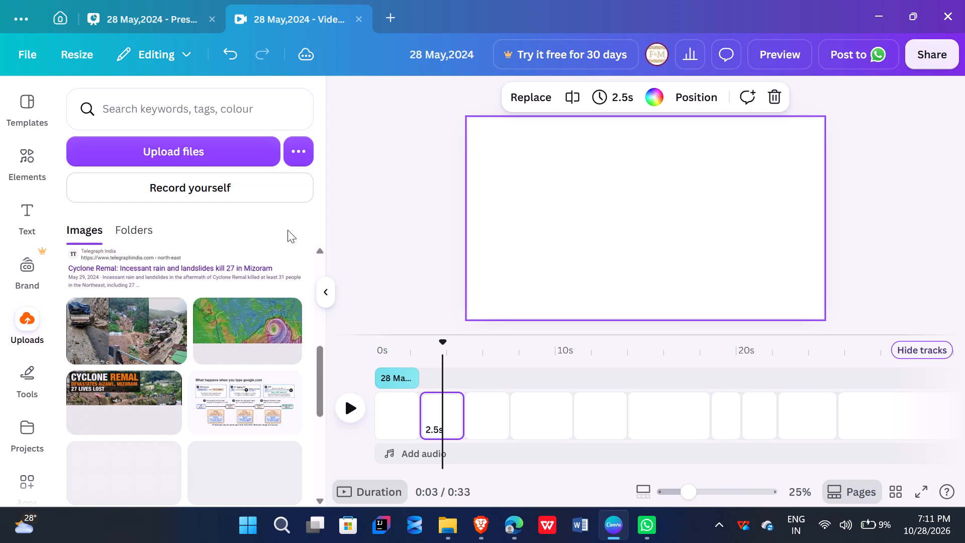
{"action": "left_click", "coordinate": [254, 323]}
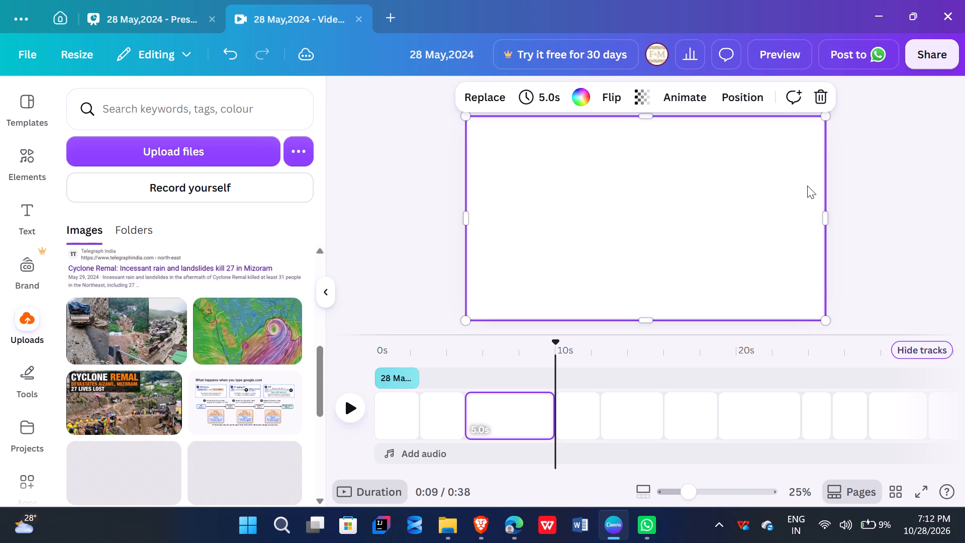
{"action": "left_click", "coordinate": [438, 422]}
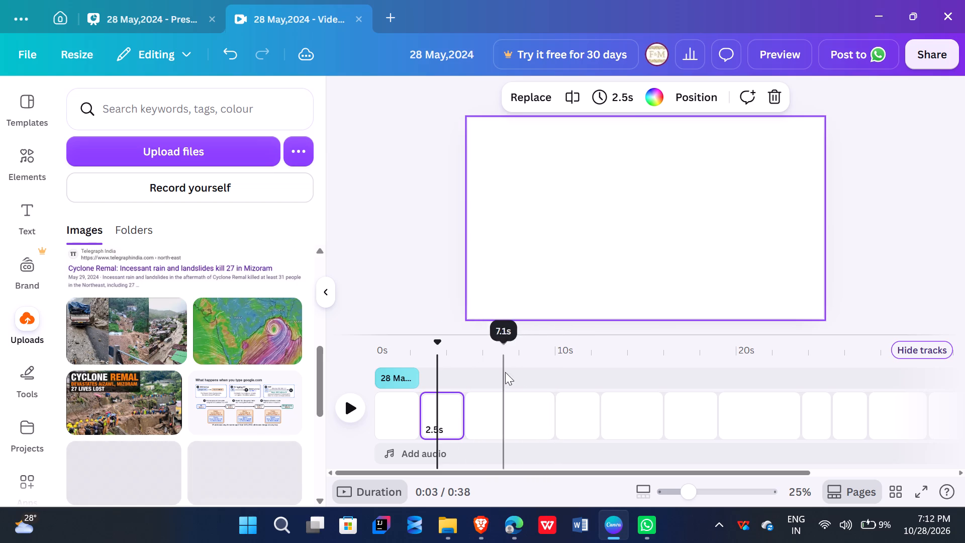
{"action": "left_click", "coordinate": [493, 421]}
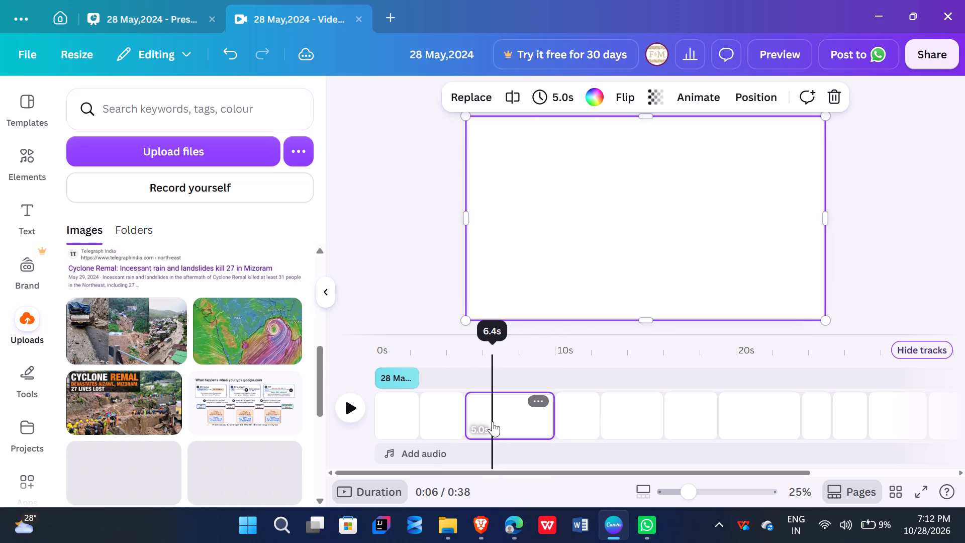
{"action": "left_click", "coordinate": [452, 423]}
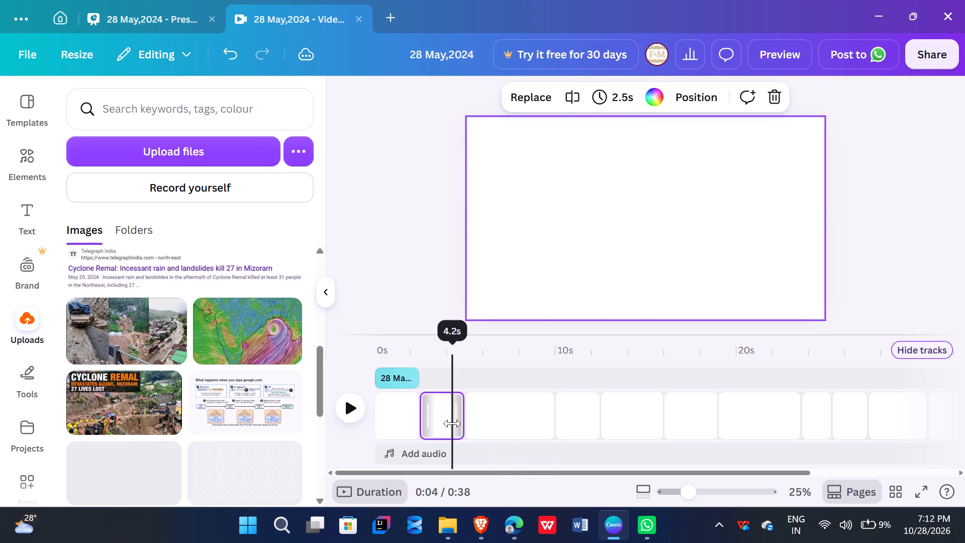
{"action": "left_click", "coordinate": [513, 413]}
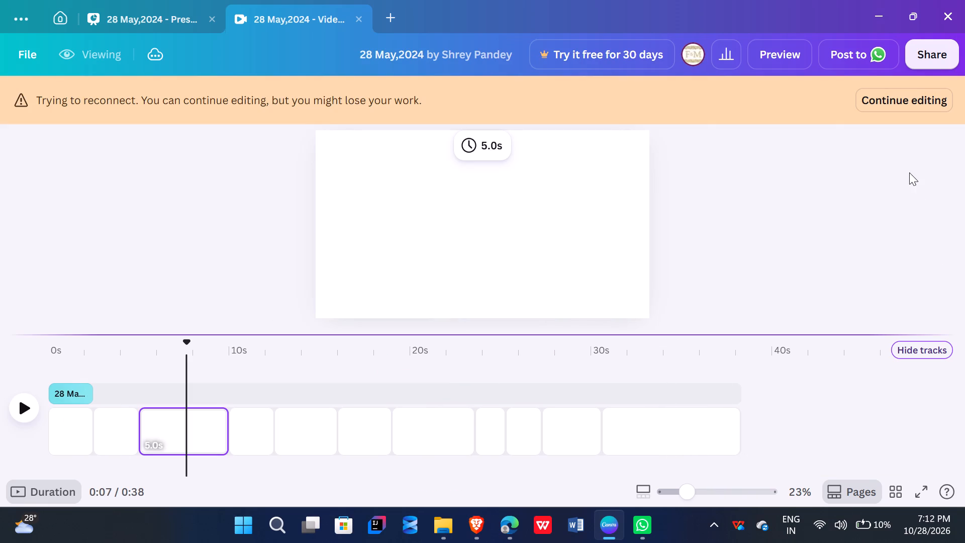
Continue editing the video design while it tries to reconnect.
{"action": "left_click", "coordinate": [918, 101]}
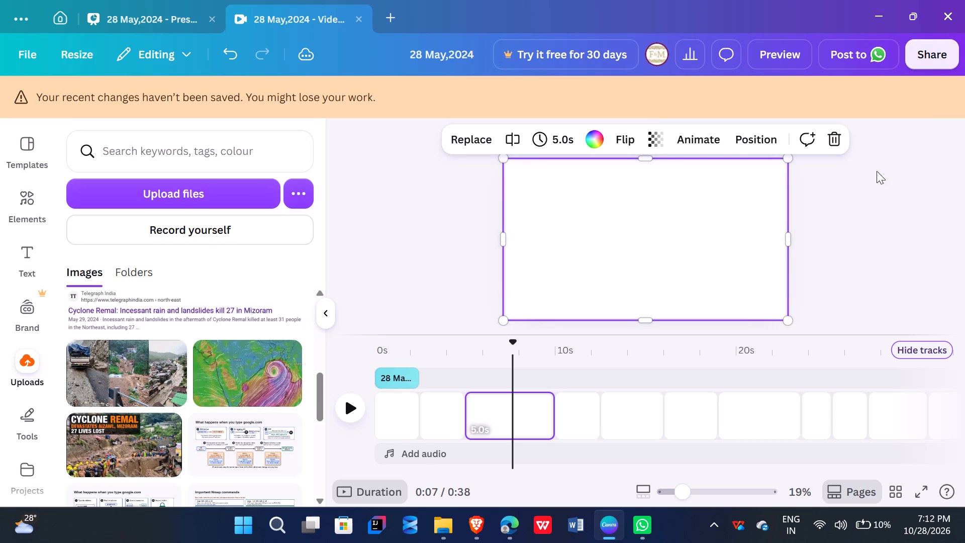
Switch the computer's Wi-Fi connection to the moto e13 network and return to the video design.
{"action": "left_click", "coordinate": [823, 527]}
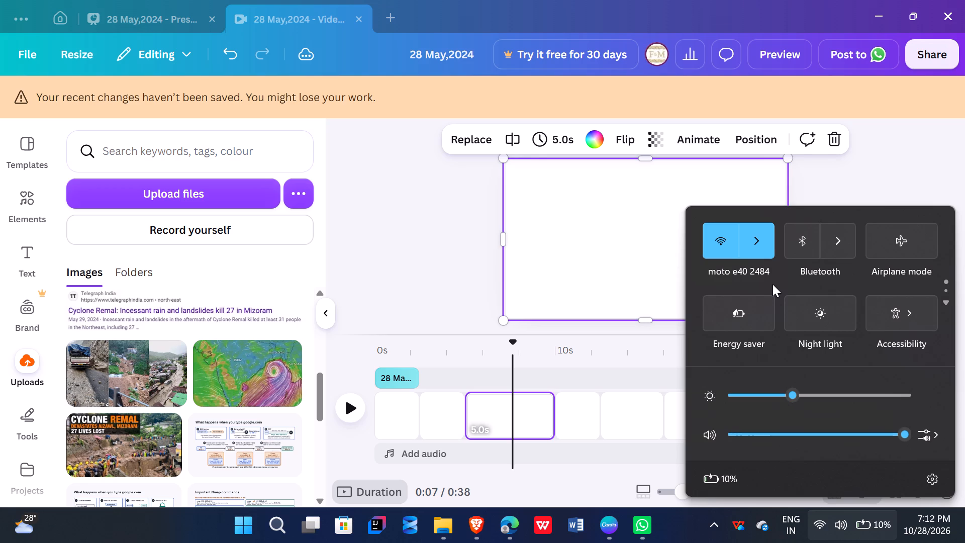
{"action": "left_click", "coordinate": [752, 240]}
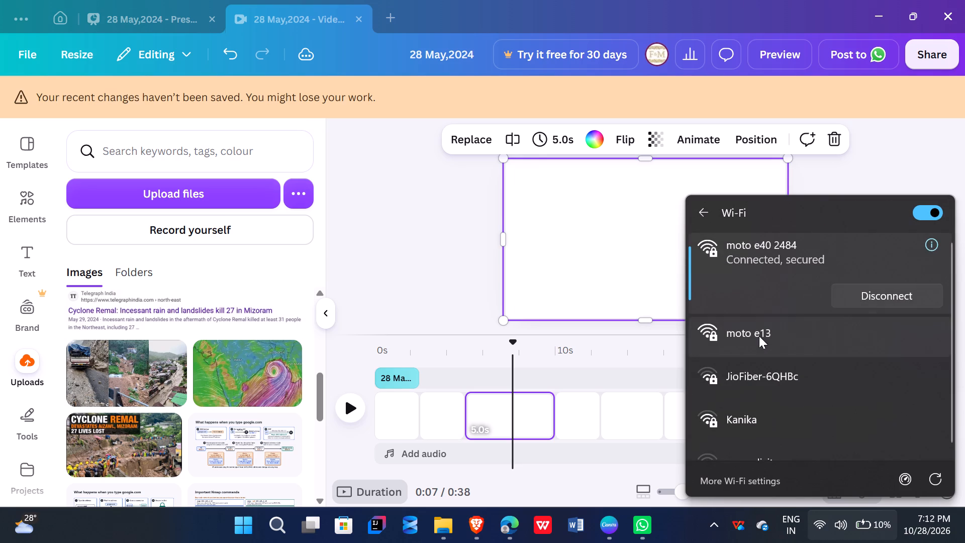
{"action": "left_click", "coordinate": [759, 336]}
{"action": "left_click", "coordinate": [856, 367]}
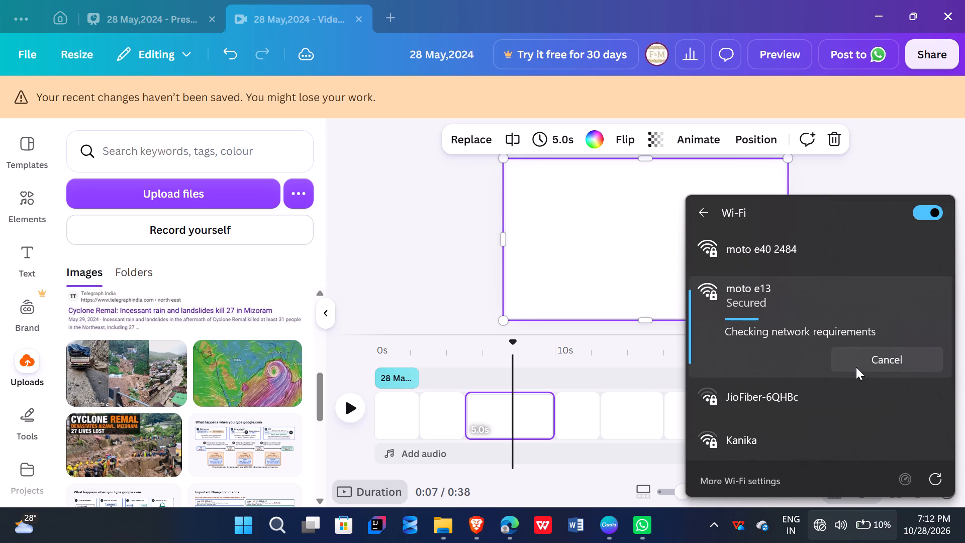
{"action": "left_click", "coordinate": [684, 525]}
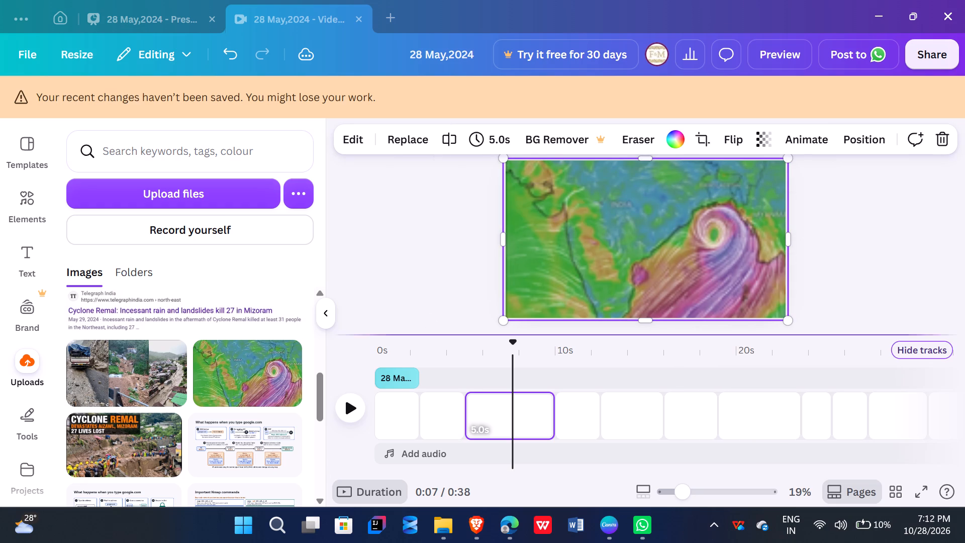
Check the first two pages and the cyclone wind map clip on the timeline.
{"action": "left_click", "coordinate": [438, 411]}
{"action": "left_click", "coordinate": [399, 426]}
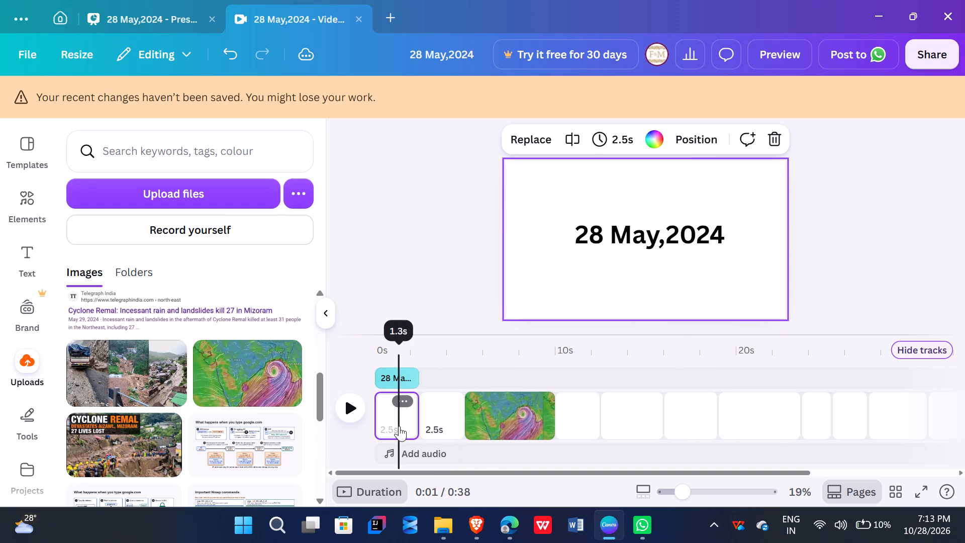
{"action": "left_click", "coordinate": [507, 412]}
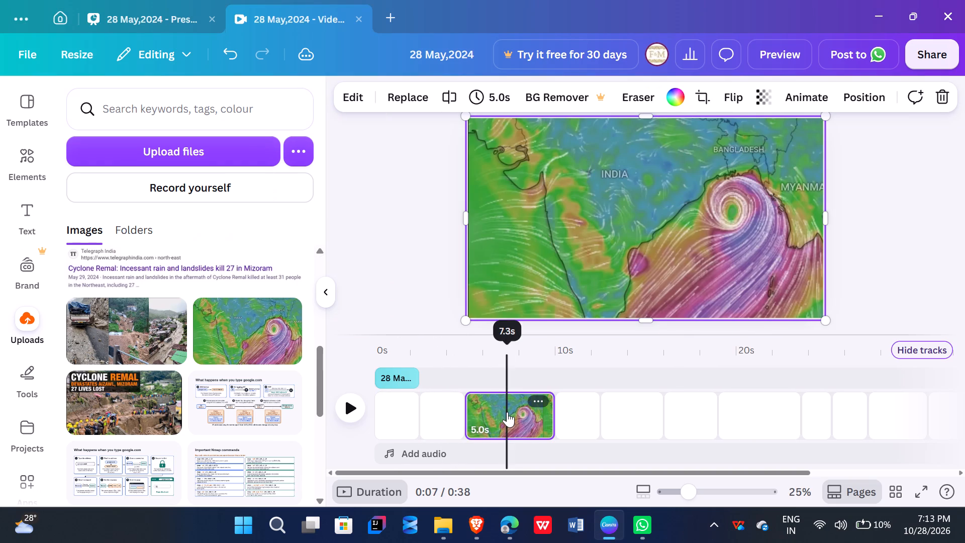
Delete the blank 2.5-second page just before the cyclone wind map page.
{"action": "left_click", "coordinate": [448, 423]}
{"action": "left_click", "coordinate": [514, 411]}
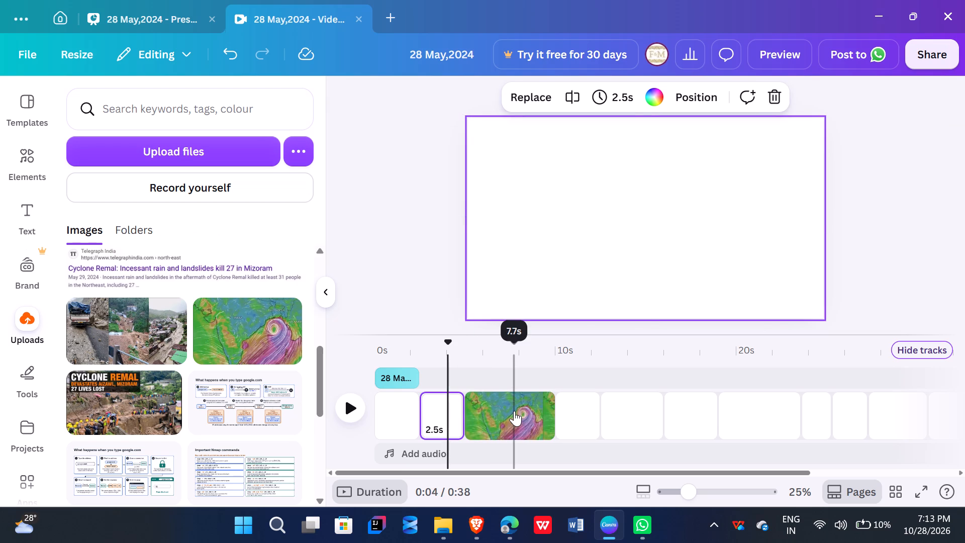
{"action": "left_click", "coordinate": [577, 405]}
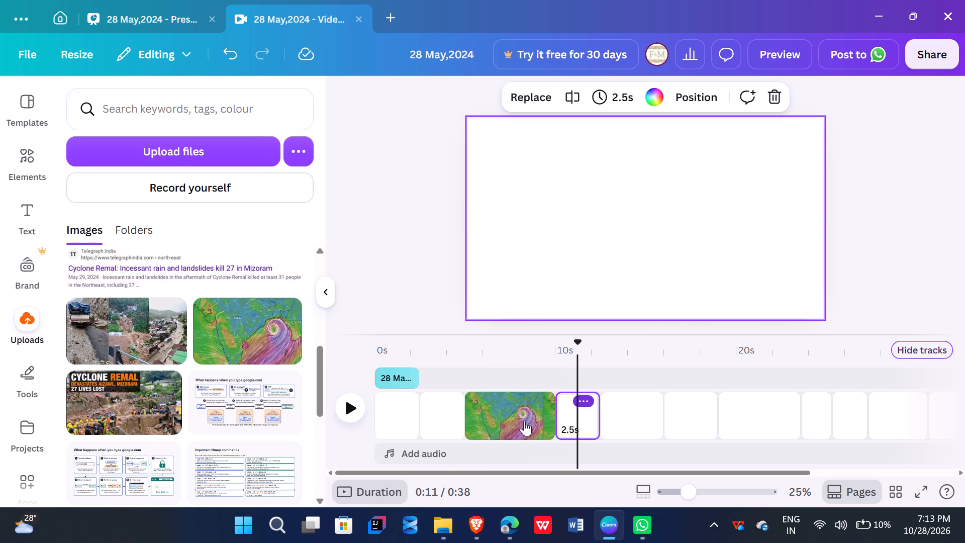
{"action": "left_click", "coordinate": [514, 422]}
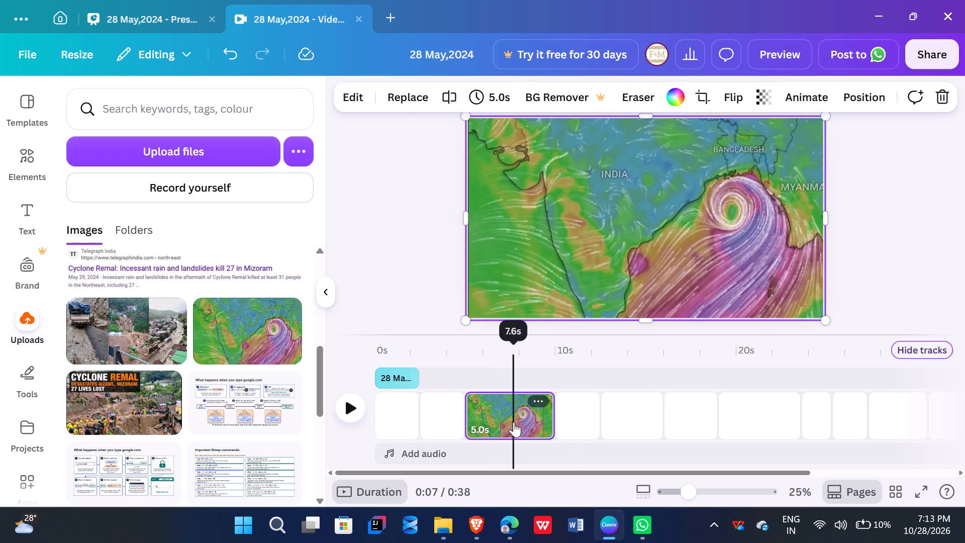
{"action": "left_click", "coordinate": [451, 415]}
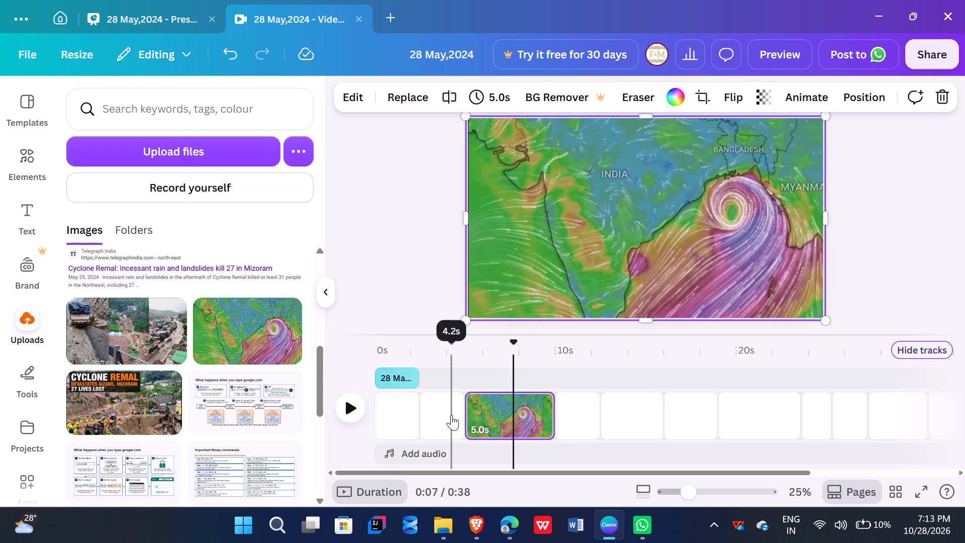
{"action": "key", "text": "Delete"}
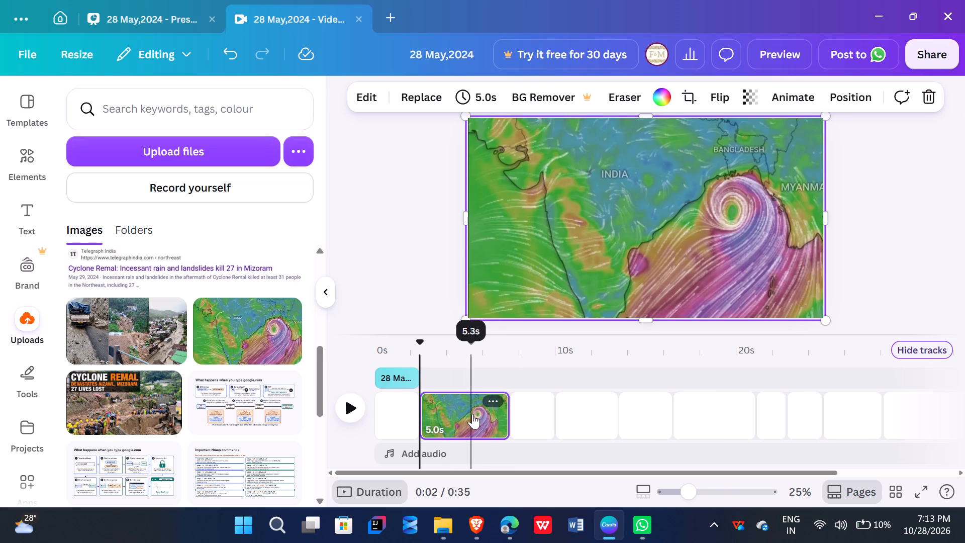
Set the cyclone wind map page's timing to 2.5 seconds.
{"action": "left_click", "coordinate": [485, 95]}
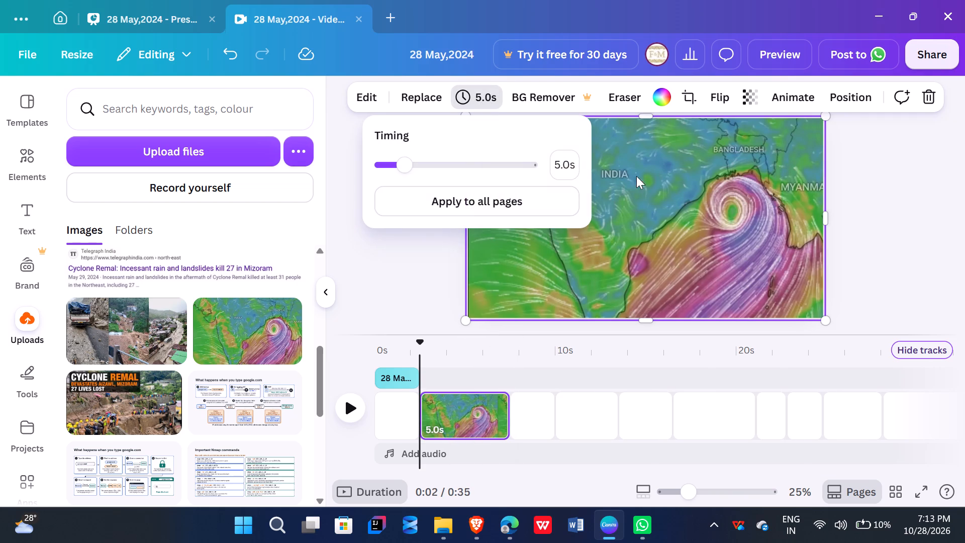
{"action": "left_click", "coordinate": [571, 164]}
{"action": "key", "text": "BackSpace"}
{"action": "key", "text": "2"}
{"action": "type", "text": ".5"}
{"action": "key", "text": "Return"}
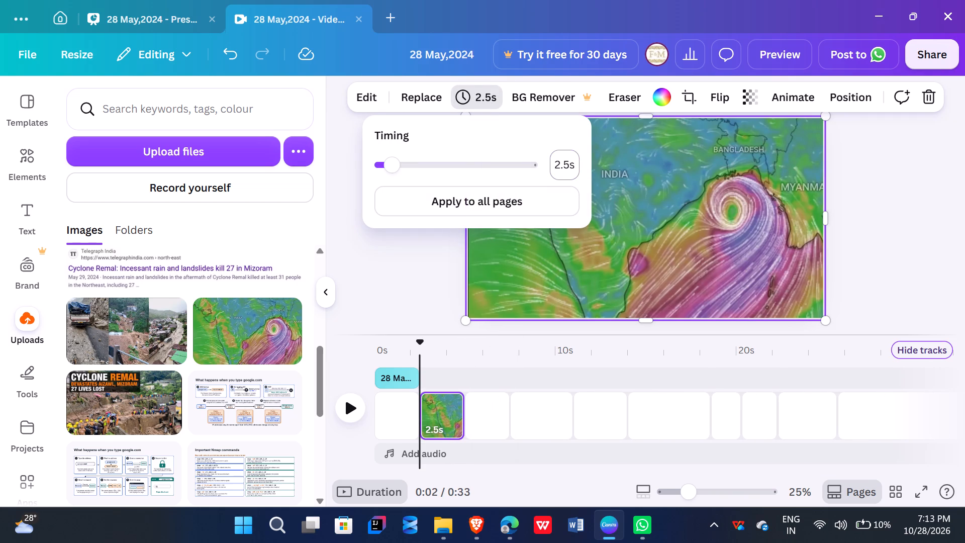
{"action": "left_click", "coordinate": [954, 178]}
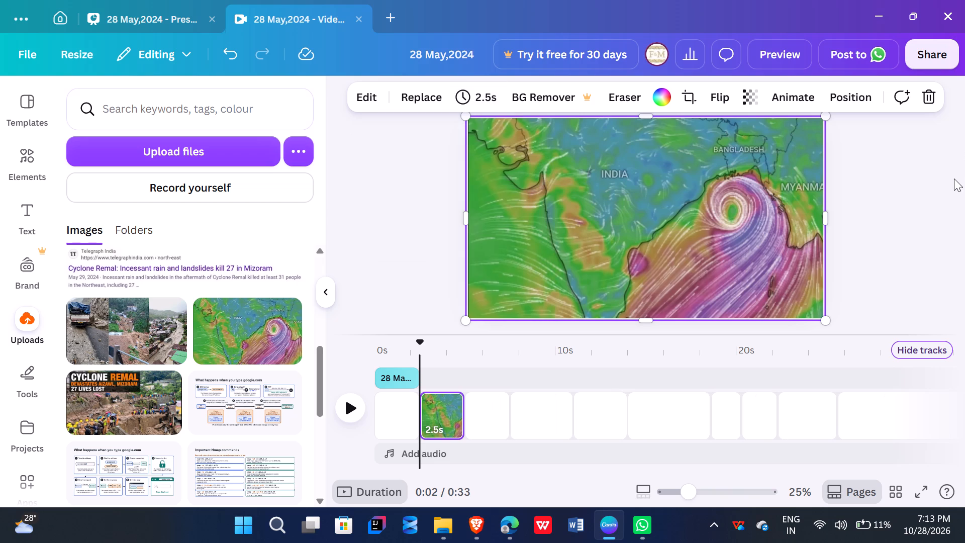
Cut the Cyclone Remal Aizawl image from the presentation's third page and paste it onto the video's third page.
{"action": "left_click", "coordinate": [485, 412]}
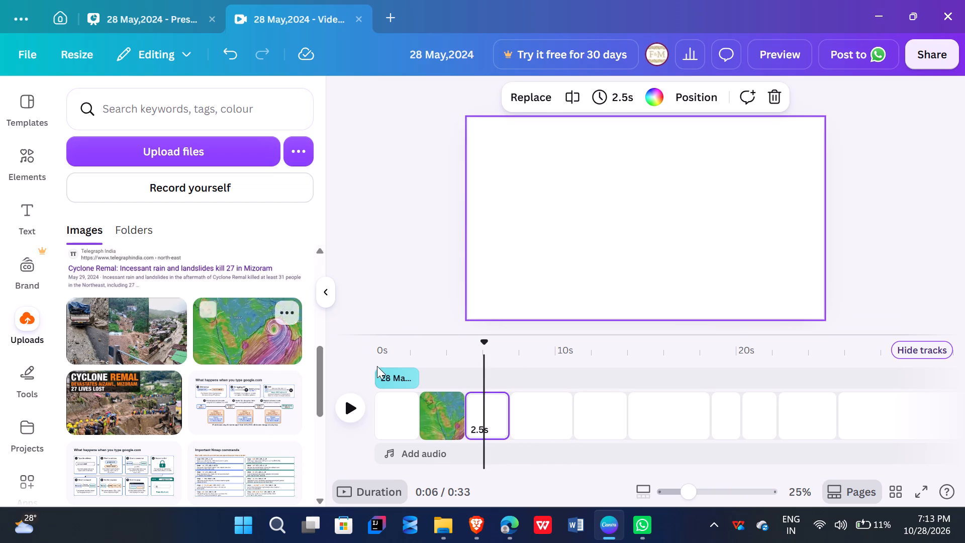
{"action": "left_click", "coordinate": [129, 15]}
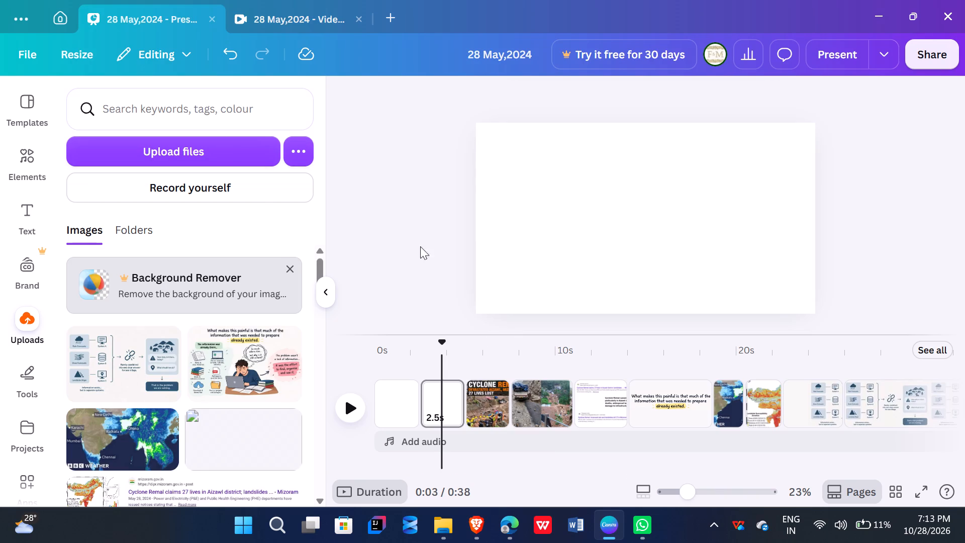
{"action": "left_click", "coordinate": [492, 402]}
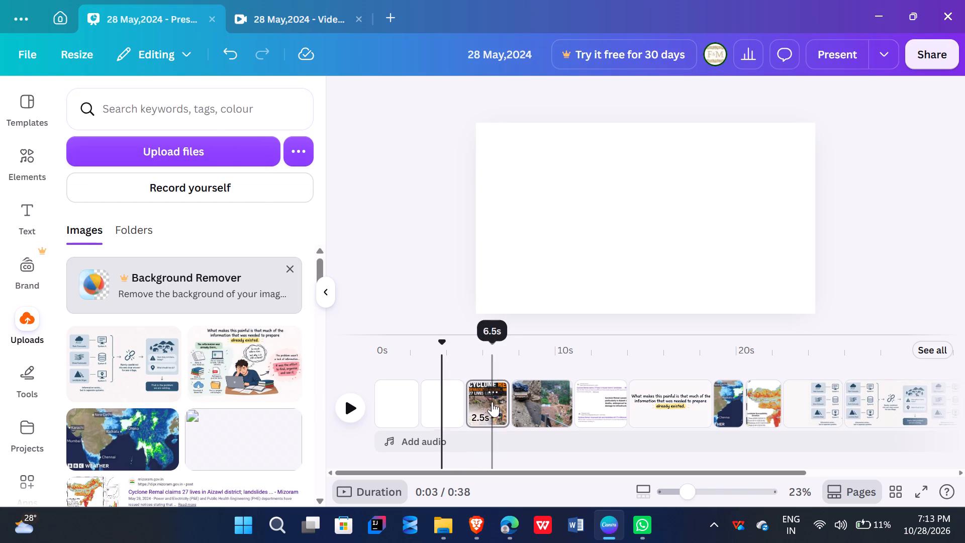
{"action": "left_click", "coordinate": [640, 248]}
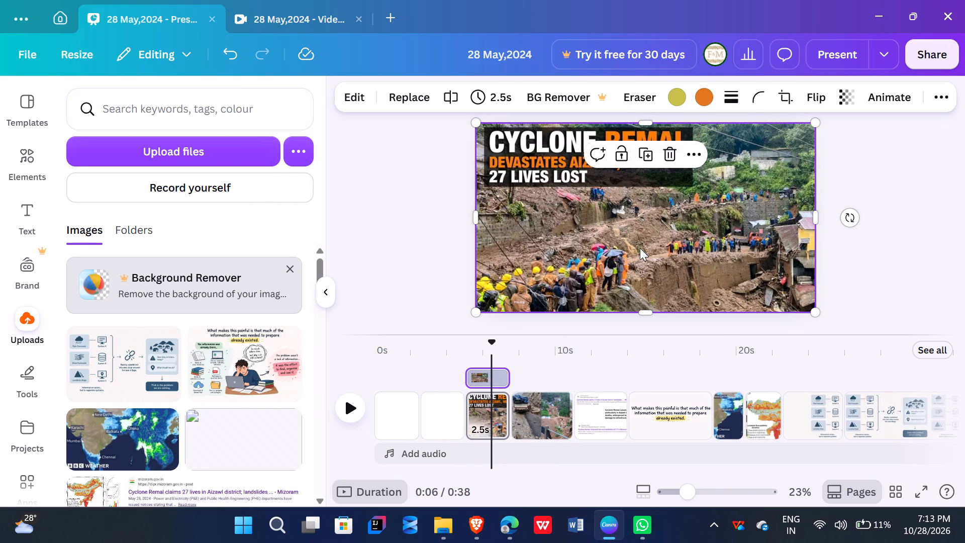
{"action": "key", "text": "ctrl+x"}
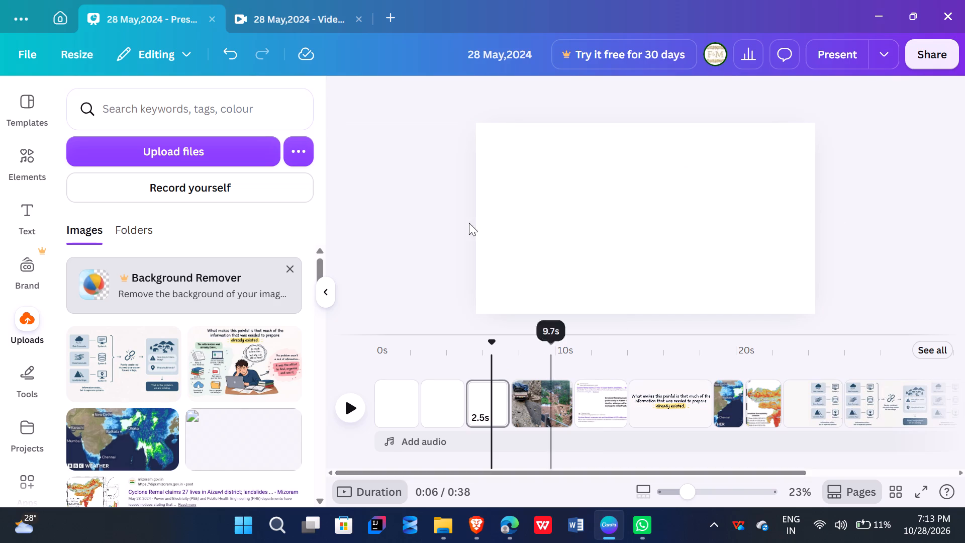
{"action": "left_click", "coordinate": [469, 223]}
{"action": "left_click", "coordinate": [311, 9]}
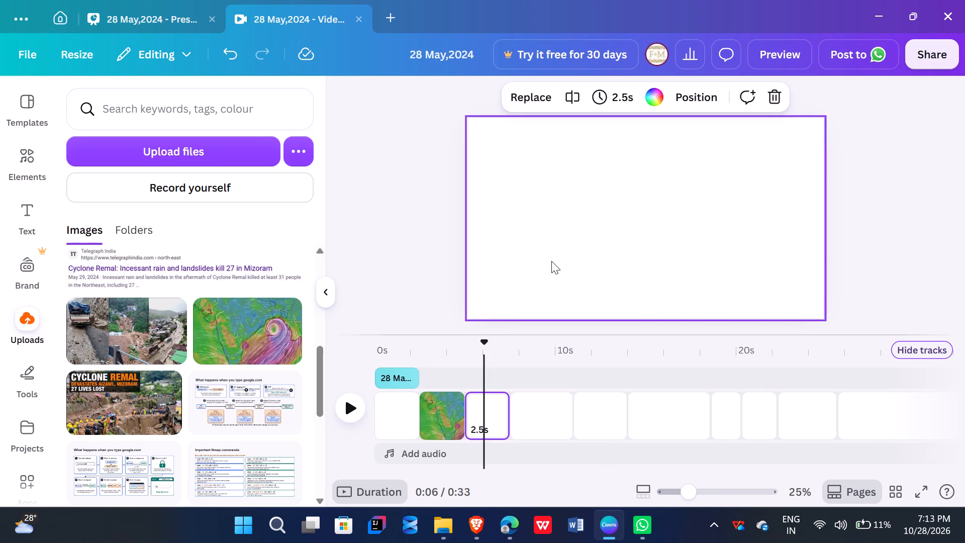
{"action": "key", "text": "ctrl+v"}
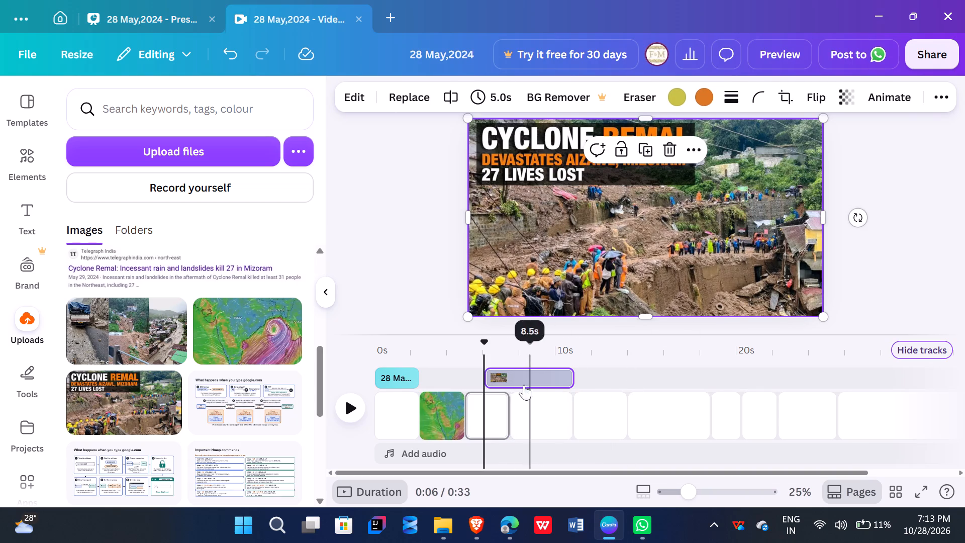
Align the Cyclone Remal clip with the start of the video's third page and trim it to end with that page.
{"action": "left_click", "coordinate": [548, 407]}
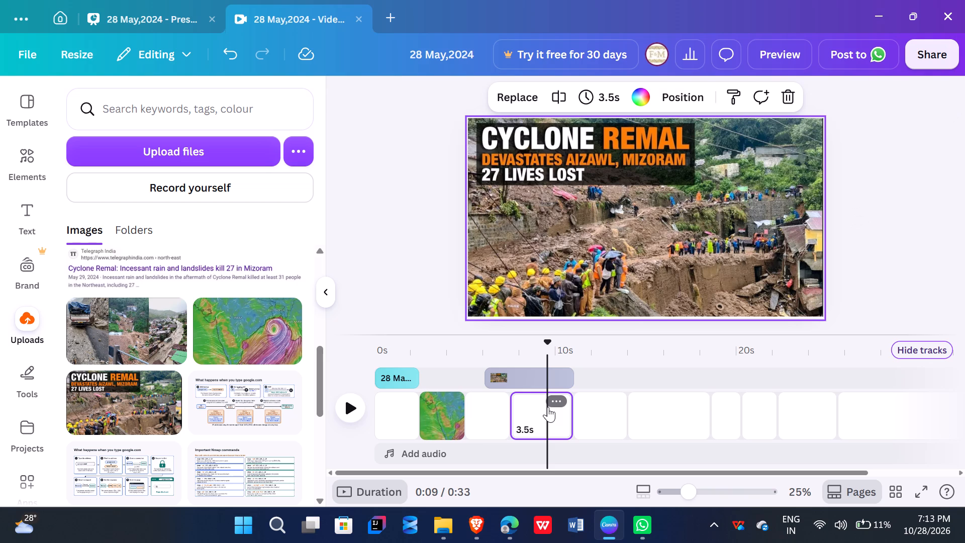
{"action": "left_click", "coordinate": [489, 417]}
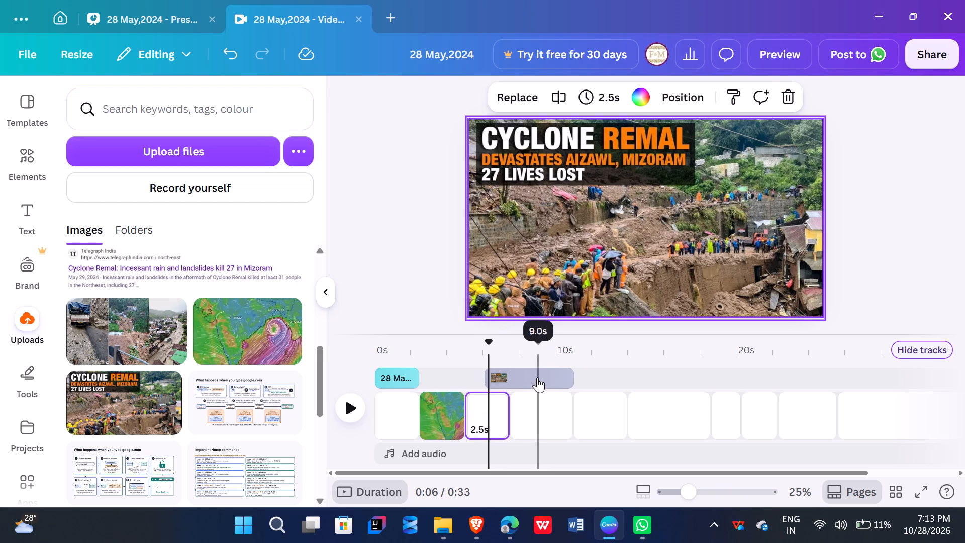
{"action": "left_click", "coordinate": [529, 375]}
{"action": "left_click_drag", "start_coordinate": [529, 375], "coordinate": [513, 375]}
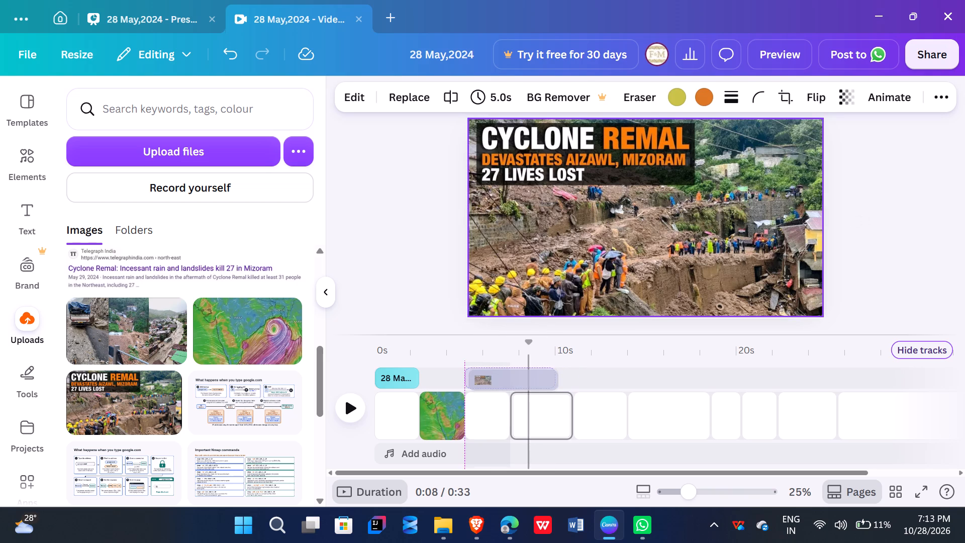
{"action": "left_click_drag", "start_coordinate": [513, 375], "coordinate": [509, 376]}
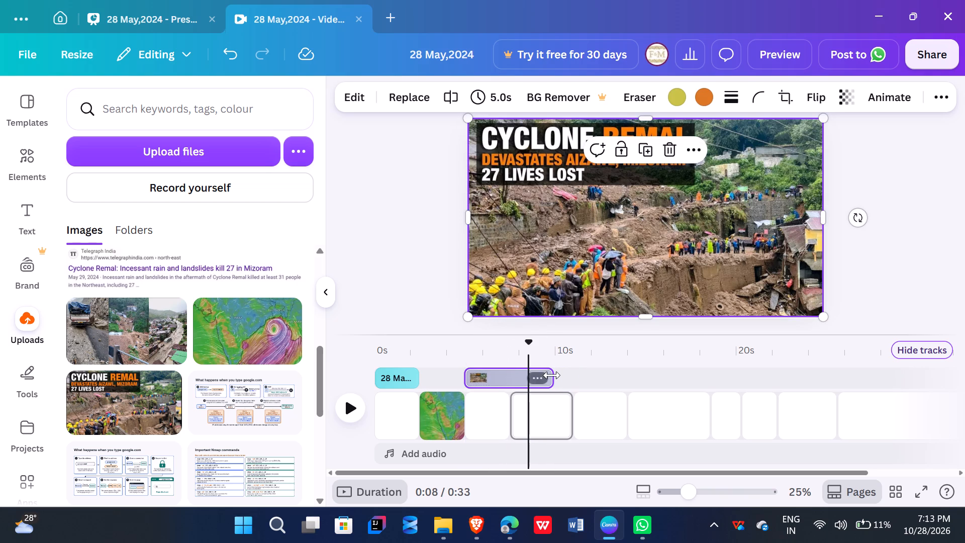
{"action": "left_click_drag", "start_coordinate": [553, 375], "coordinate": [513, 376]}
{"action": "left_click", "coordinate": [490, 409]}
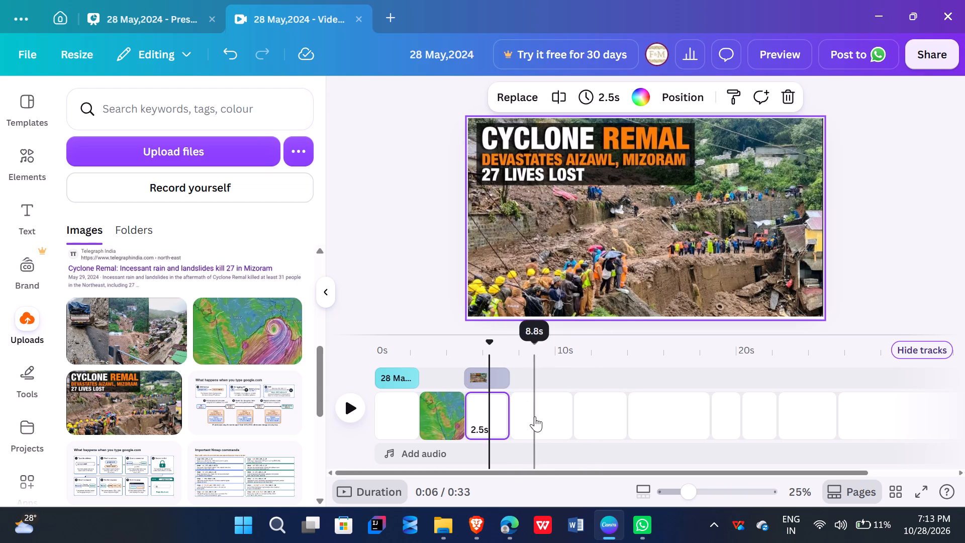
Move the Cyclone Remal clip from the overlay track into the page track, directly after the wind map page.
{"action": "left_click", "coordinate": [535, 415]}
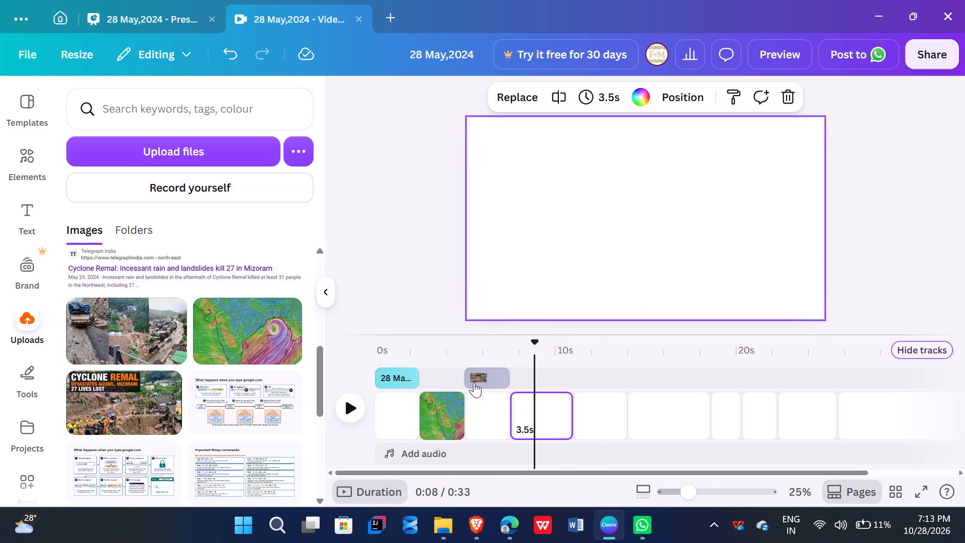
{"action": "left_click_drag", "start_coordinate": [482, 376], "coordinate": [487, 409]}
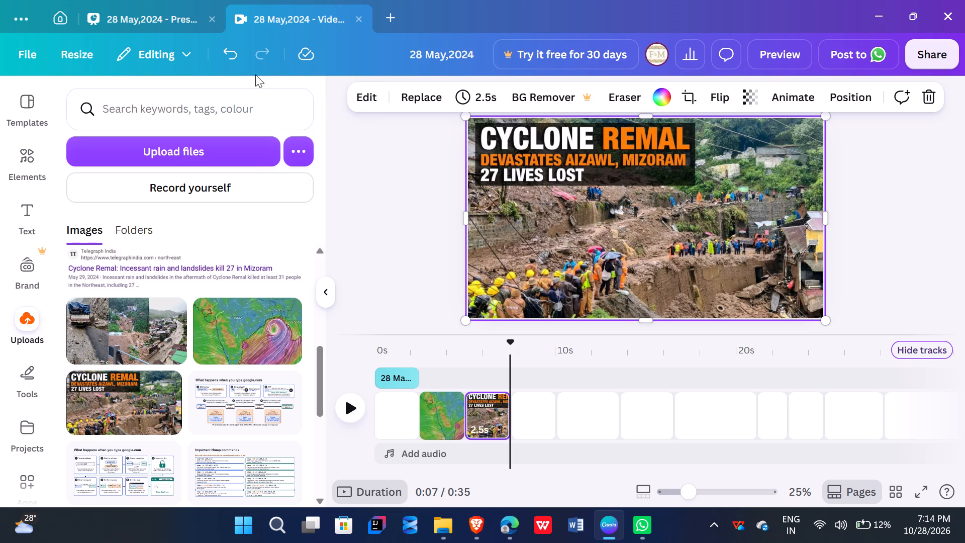
Cut the 3.5-second landslide photo collage page from the presentation and paste it into the video at its blank fourth page.
{"action": "left_click", "coordinate": [141, 7]}
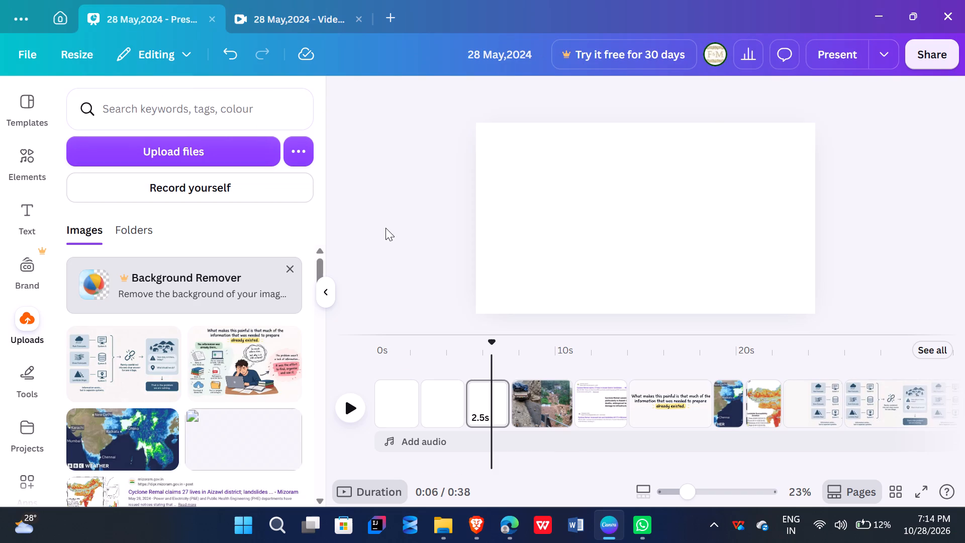
{"action": "left_click", "coordinate": [535, 395]}
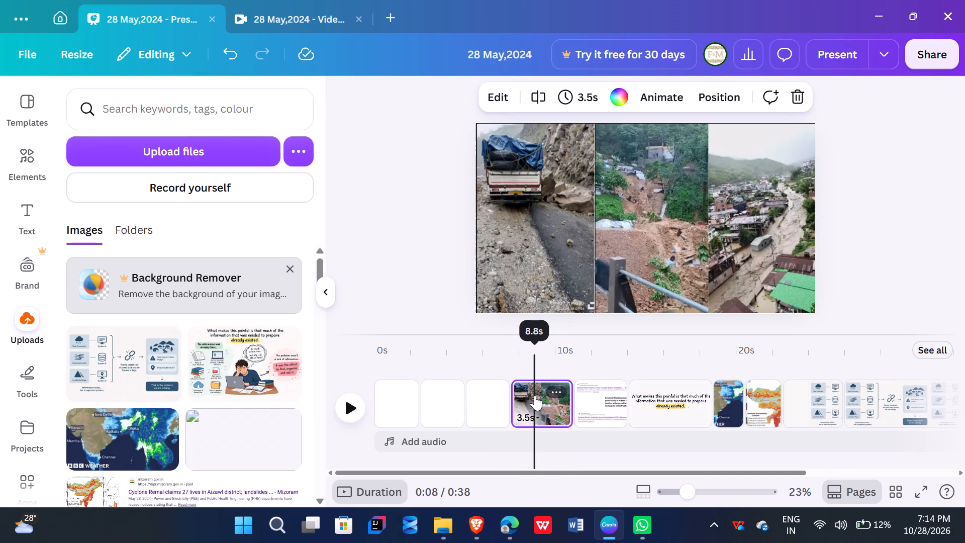
{"action": "key", "text": "ctrl+x"}
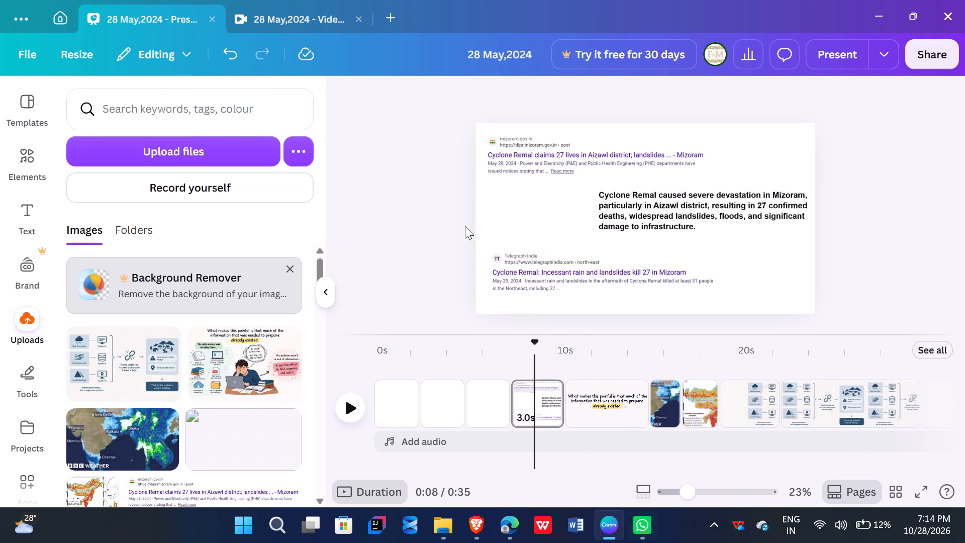
{"action": "left_click", "coordinate": [288, 1]}
{"action": "left_click", "coordinate": [288, 7]}
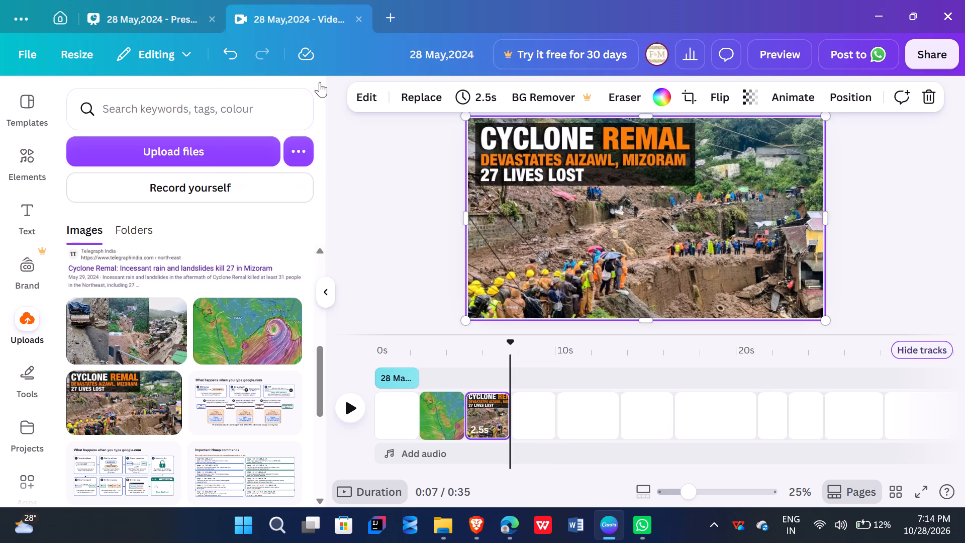
{"action": "left_click", "coordinate": [533, 409]}
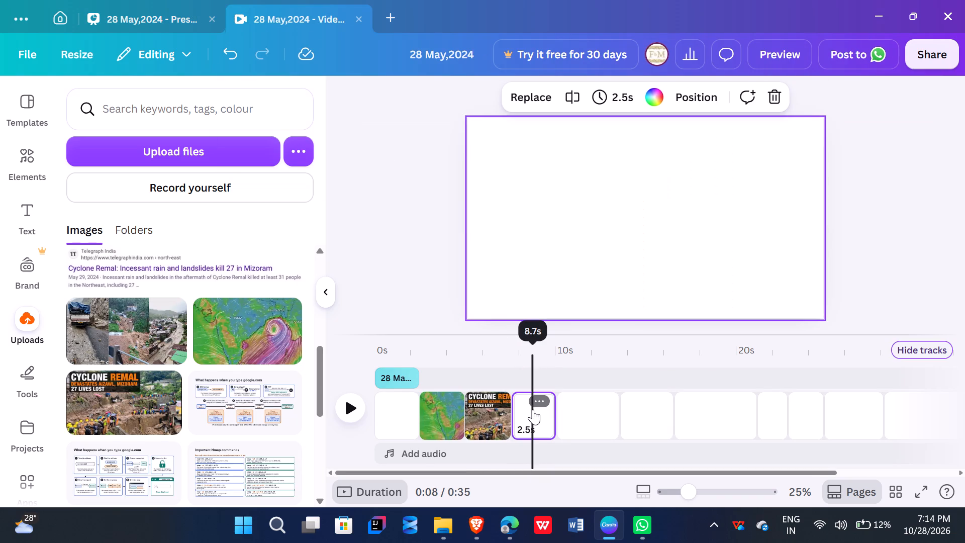
{"action": "key", "text": "ctrl+v"}
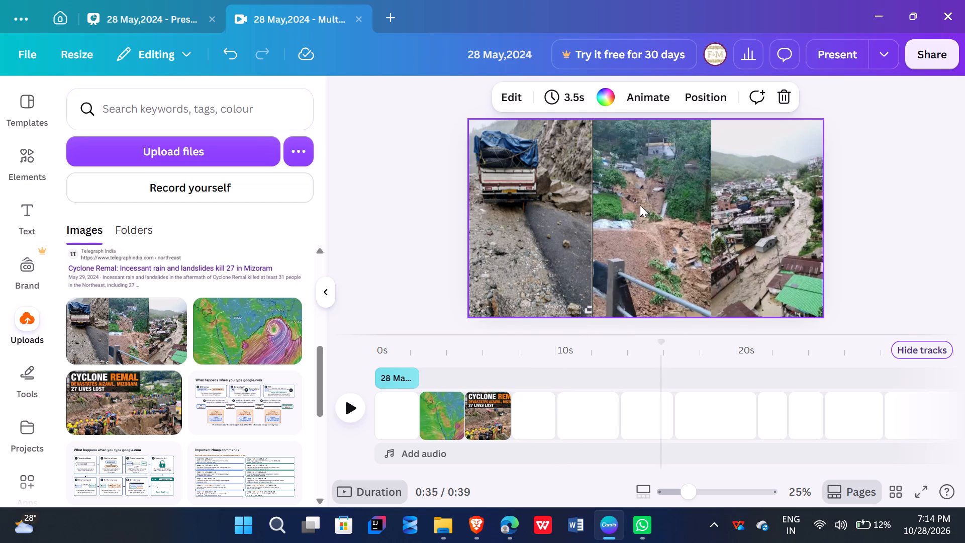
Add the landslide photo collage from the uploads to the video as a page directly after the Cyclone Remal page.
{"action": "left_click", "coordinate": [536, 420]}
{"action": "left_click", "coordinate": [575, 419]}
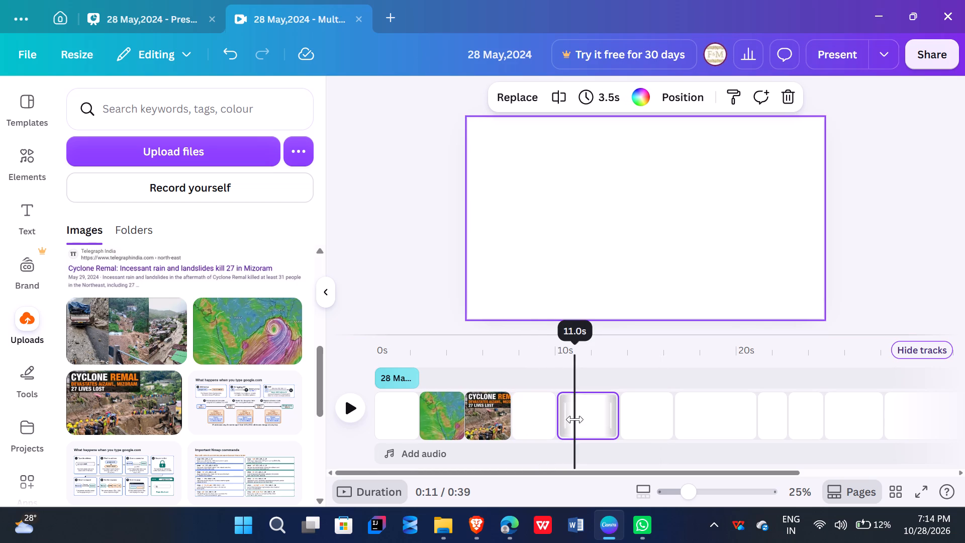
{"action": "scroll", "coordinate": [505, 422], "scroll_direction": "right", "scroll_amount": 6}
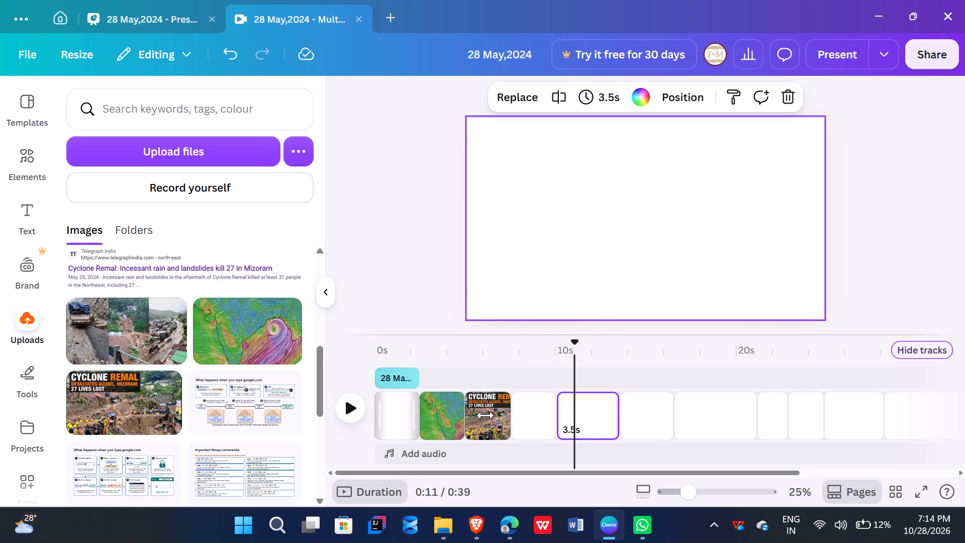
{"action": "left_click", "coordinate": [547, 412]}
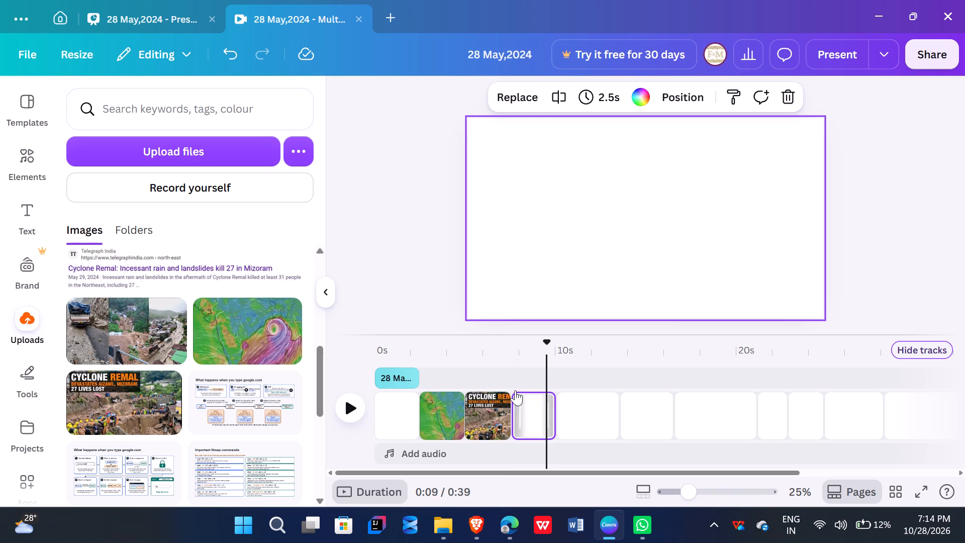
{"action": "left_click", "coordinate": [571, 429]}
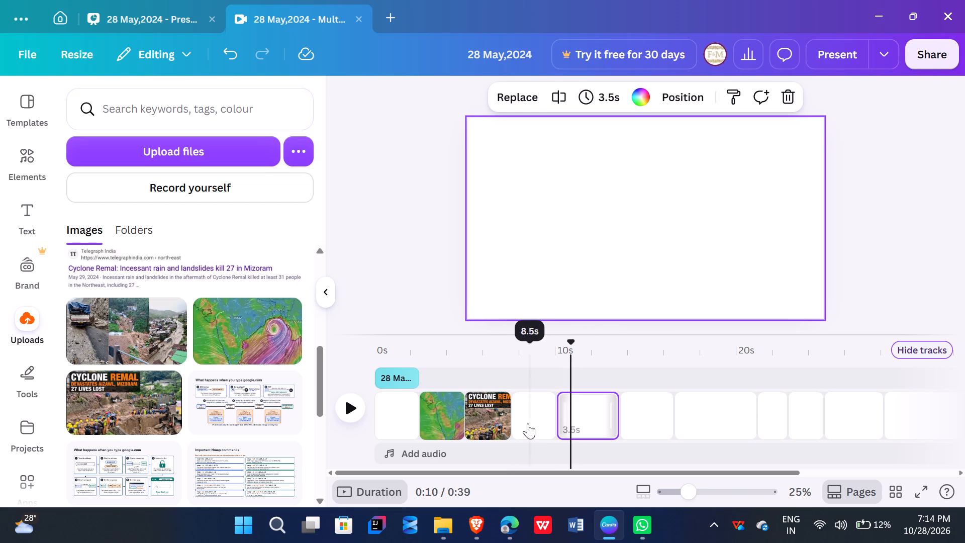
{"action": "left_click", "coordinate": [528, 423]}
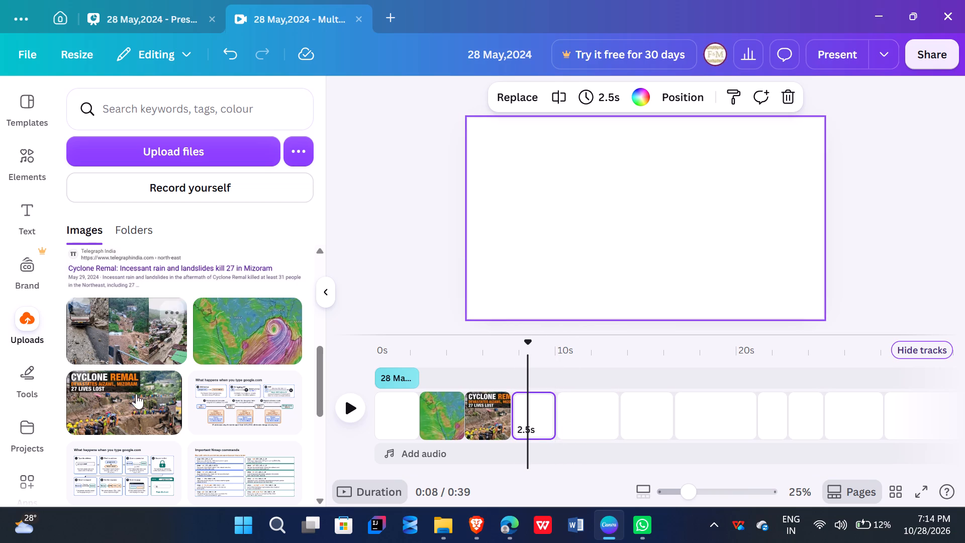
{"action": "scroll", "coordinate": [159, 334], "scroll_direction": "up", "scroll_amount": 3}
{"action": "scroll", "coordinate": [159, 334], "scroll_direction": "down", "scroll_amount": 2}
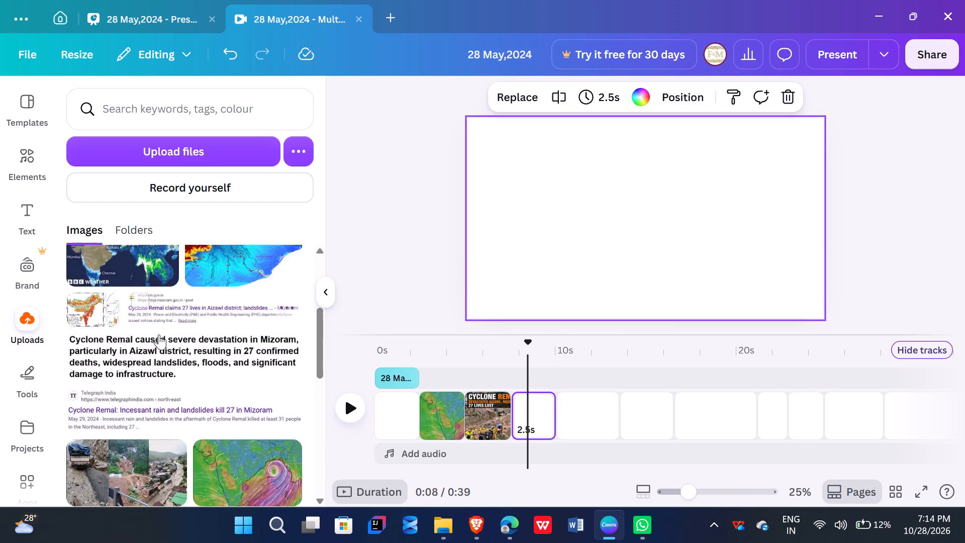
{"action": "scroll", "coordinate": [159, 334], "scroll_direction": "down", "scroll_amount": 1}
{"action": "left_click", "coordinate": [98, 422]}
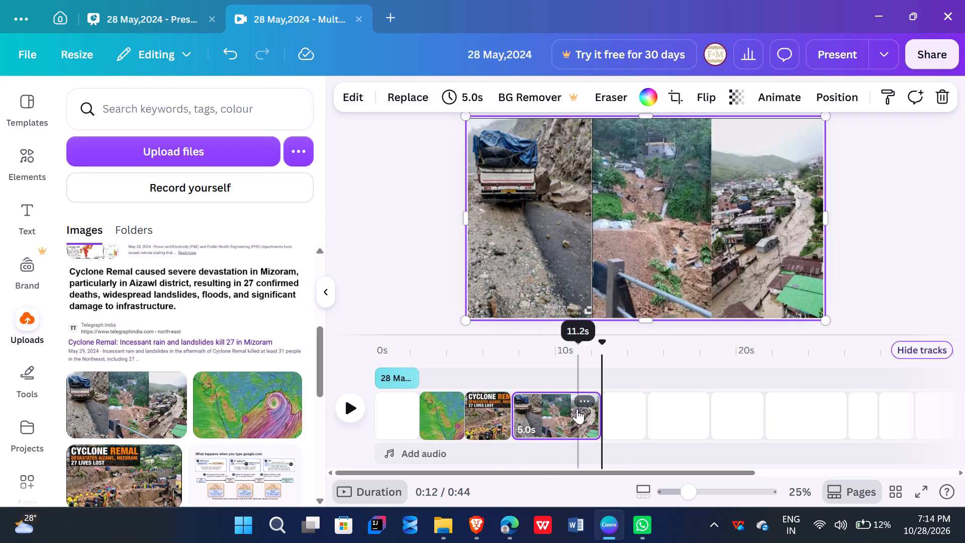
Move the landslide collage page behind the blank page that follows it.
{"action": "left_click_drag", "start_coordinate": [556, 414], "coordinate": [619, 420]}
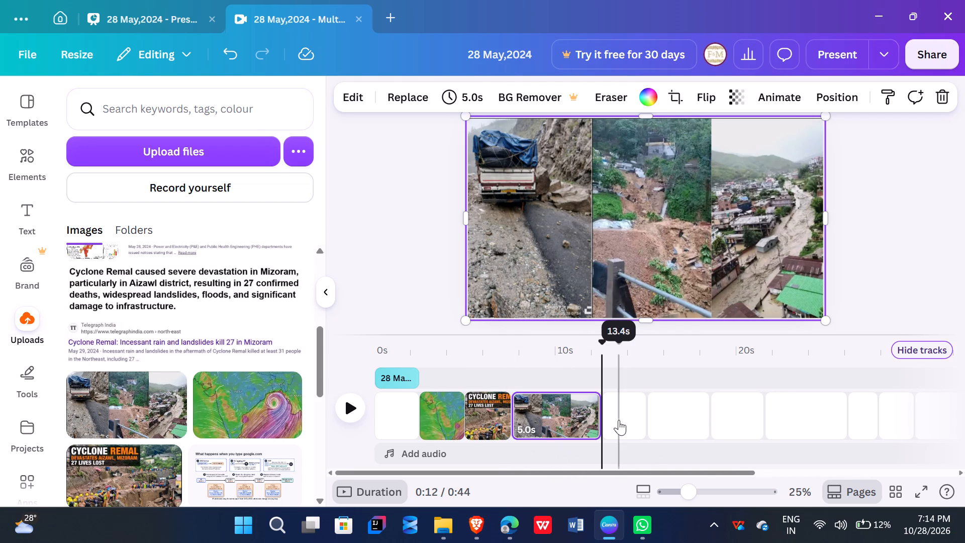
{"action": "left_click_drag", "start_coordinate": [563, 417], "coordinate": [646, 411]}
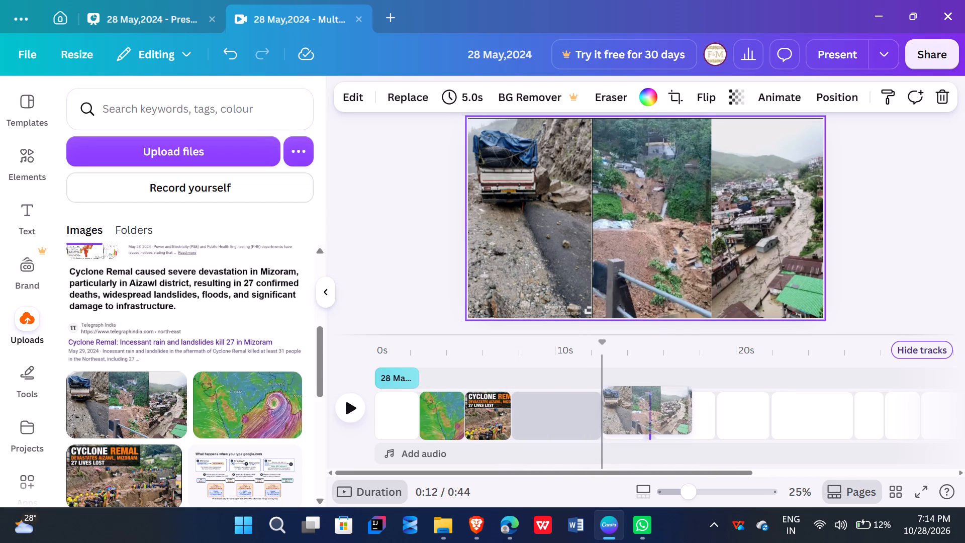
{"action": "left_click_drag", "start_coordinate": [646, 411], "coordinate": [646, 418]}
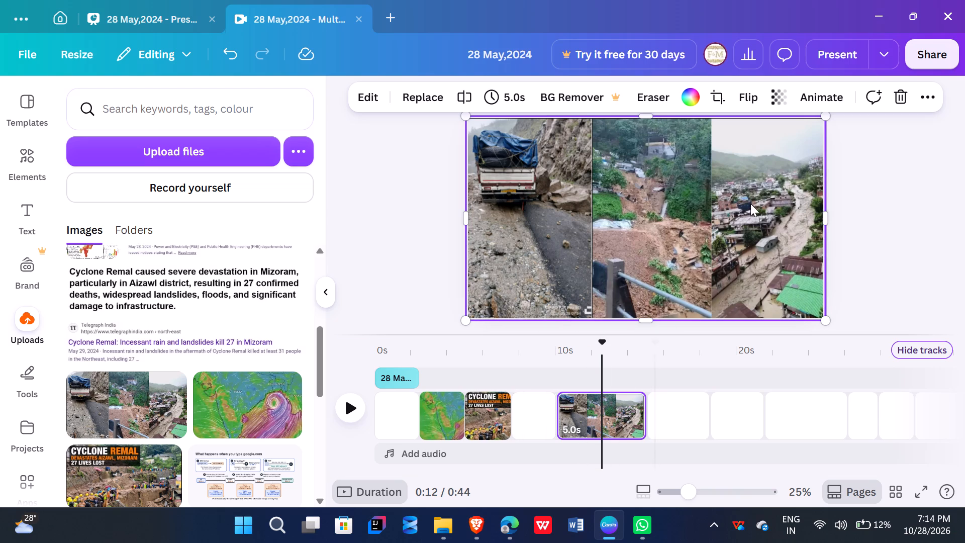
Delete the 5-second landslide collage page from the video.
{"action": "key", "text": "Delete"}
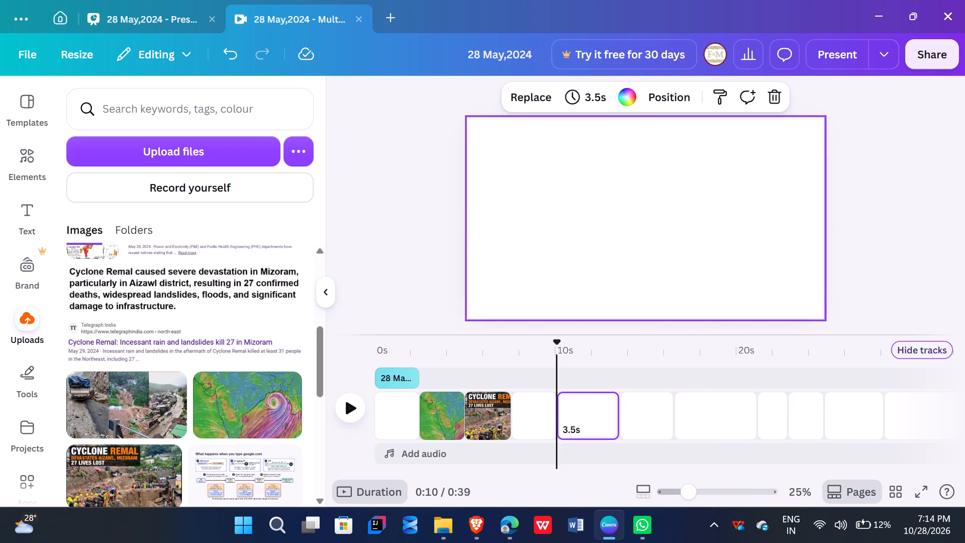
Add the landslide photo collage from the uploads as a new page after the video's blank fourth page.
{"action": "left_click", "coordinate": [535, 425]}
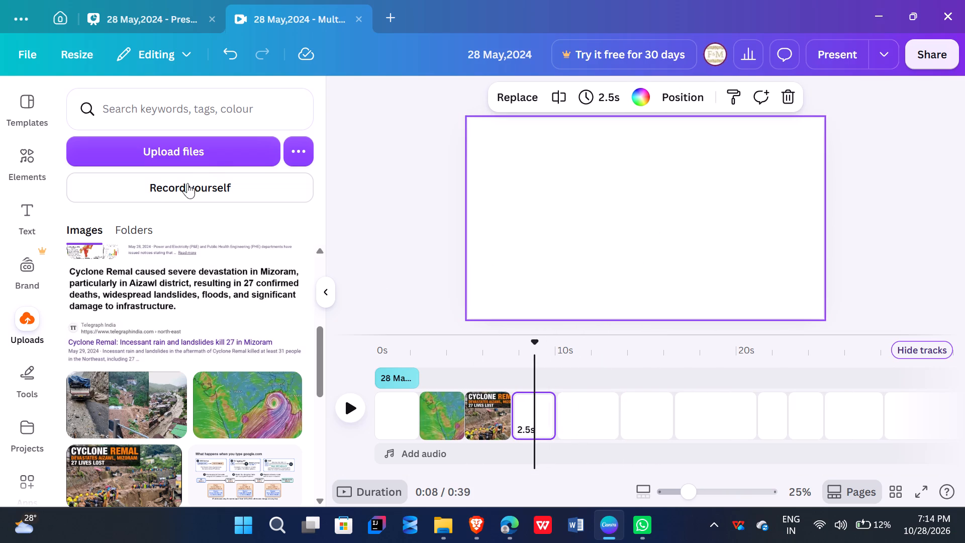
{"action": "scroll", "coordinate": [166, 438], "scroll_direction": "down", "scroll_amount": 1}
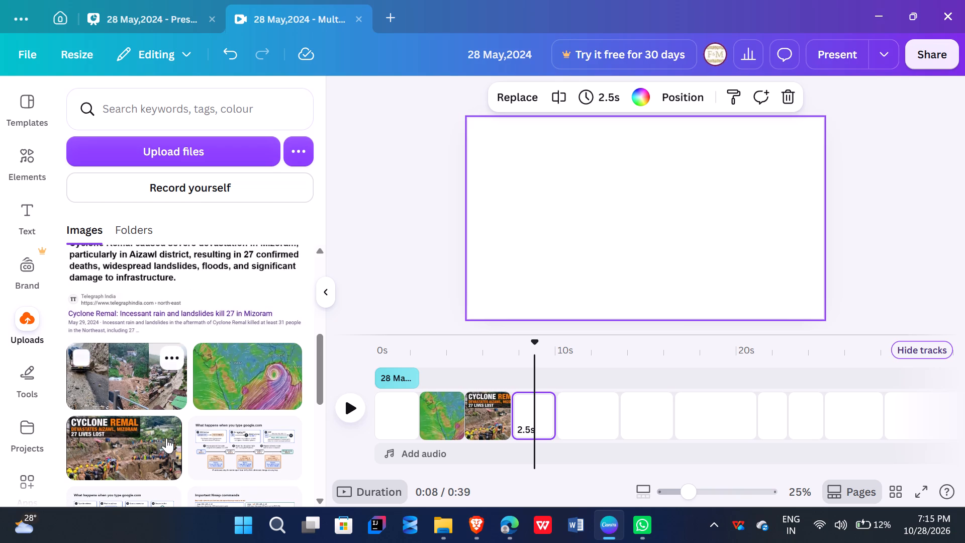
{"action": "left_click", "coordinate": [133, 388]}
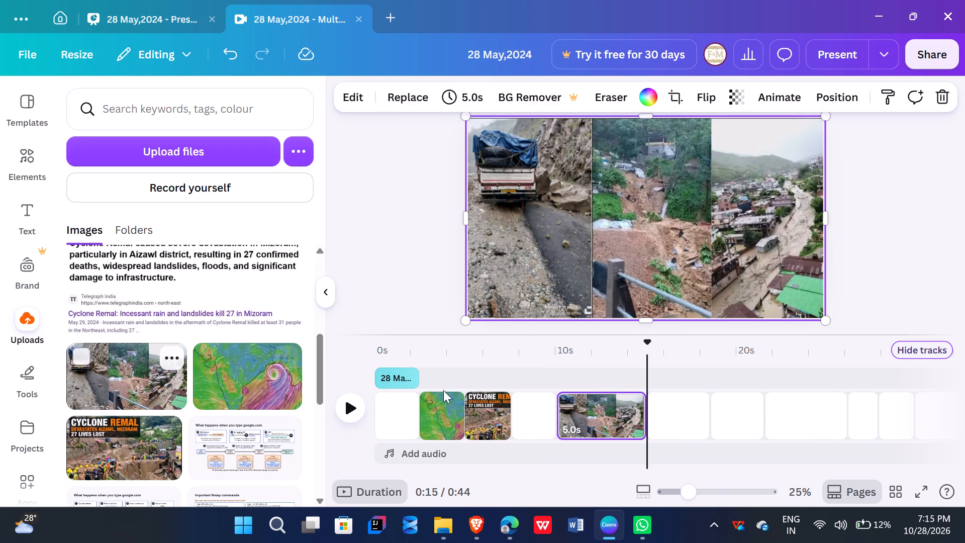
Set the landslide collage page's timing to 2.5 seconds.
{"action": "left_click", "coordinate": [461, 99]}
{"action": "left_click", "coordinate": [547, 163]}
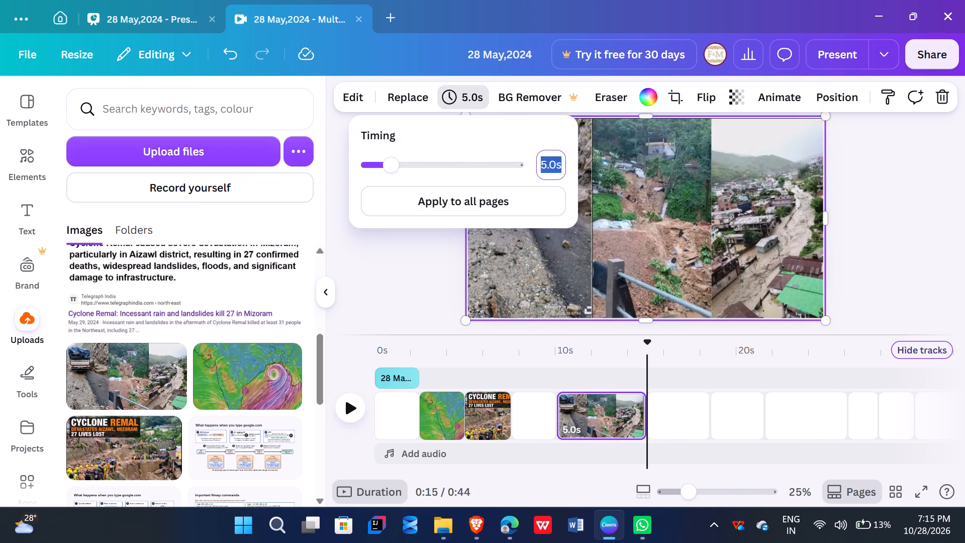
{"action": "key", "text": "BackSpace"}
{"action": "type", "text": "2.5"}
{"action": "key", "text": "Return"}
Delete the blank page between the Cyclone Remal page and the landslide collage page.
{"action": "left_click", "coordinate": [540, 407]}
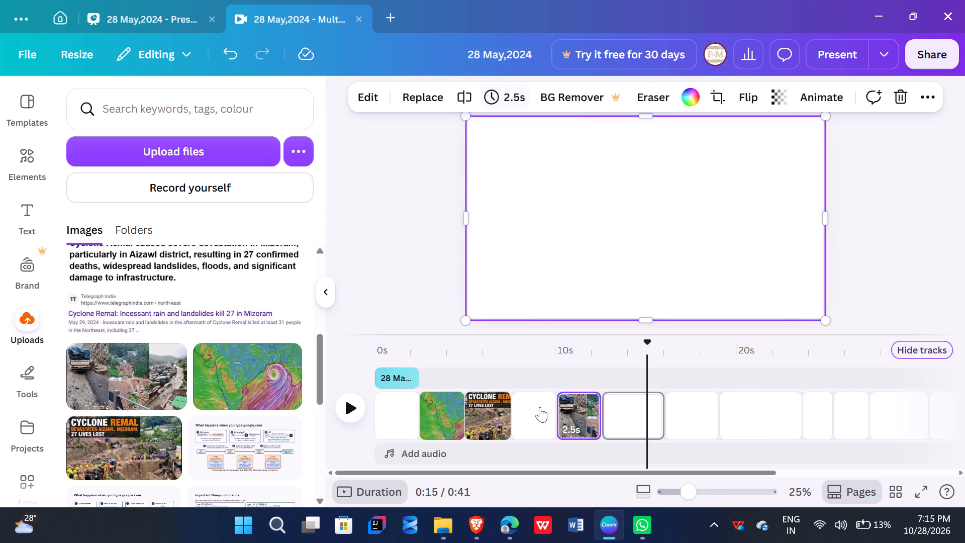
{"action": "key", "text": "Delete"}
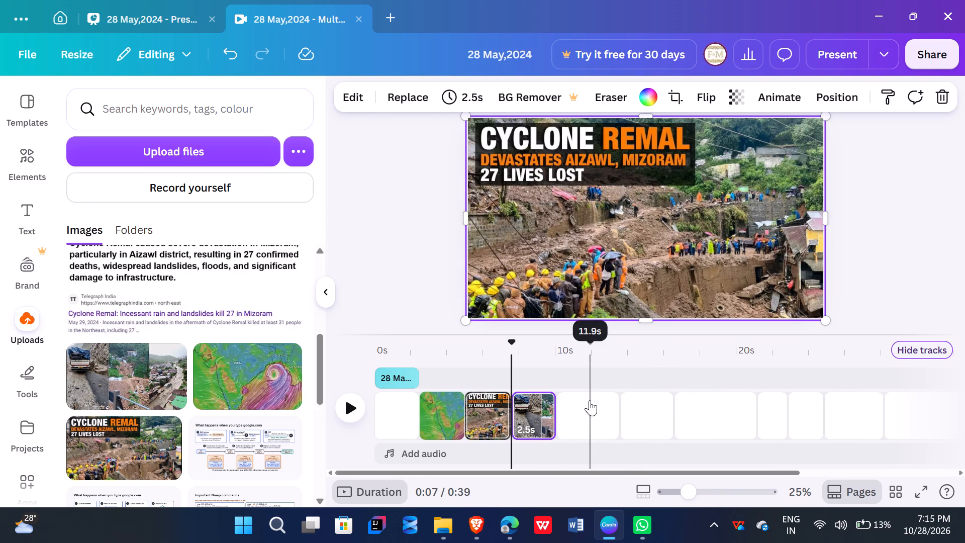
Group the two news snippets and the Cyclone Remal devastation text on the presentation's fourth page.
{"action": "left_click", "coordinate": [590, 400]}
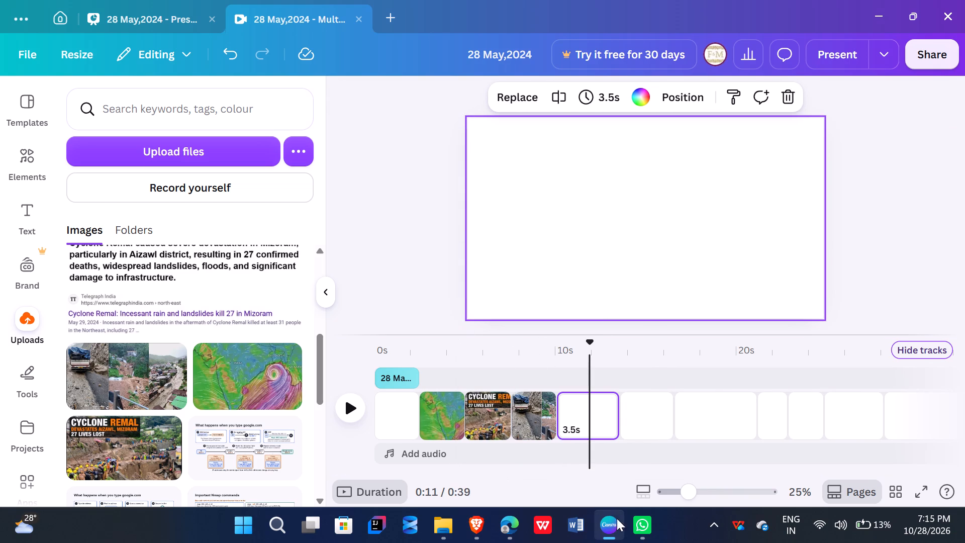
{"action": "left_click", "coordinate": [165, 8]}
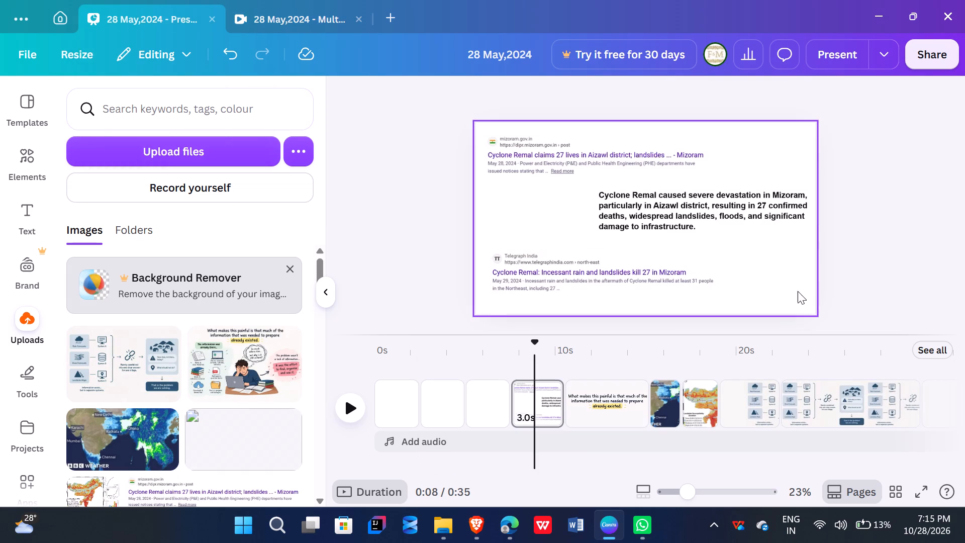
{"action": "left_click_drag", "start_coordinate": [790, 293], "coordinate": [495, 144]}
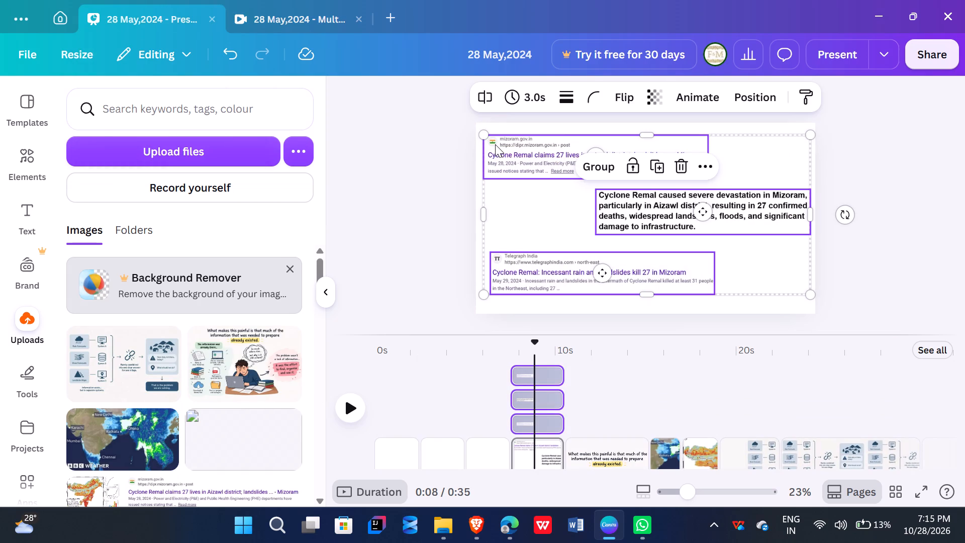
{"action": "key", "text": "ctrl+shift+g"}
{"action": "key", "text": "ctrl+g"}
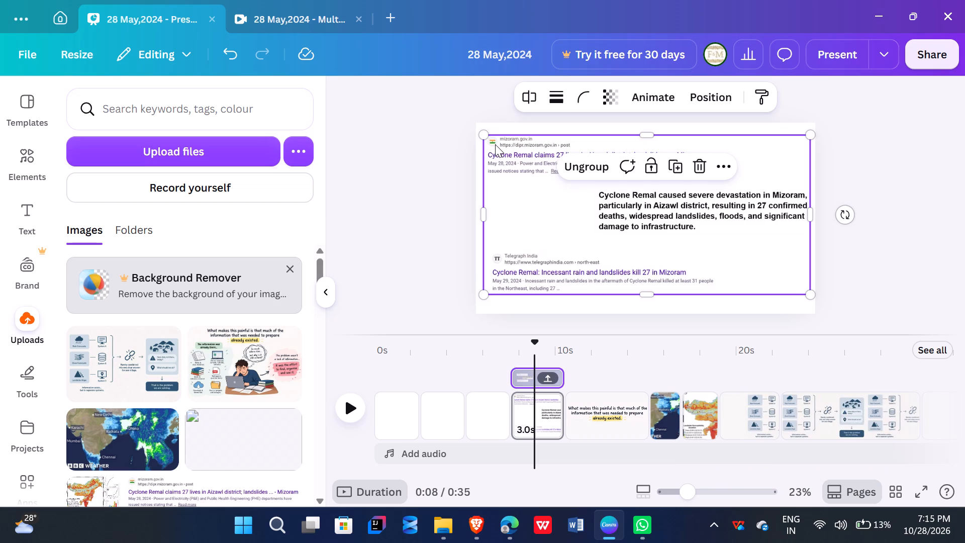
Copy the grouped Cyclone Remal news content from the presentation and paste it onto the video's blank fifth page.
{"action": "key", "text": "ctrl+x"}
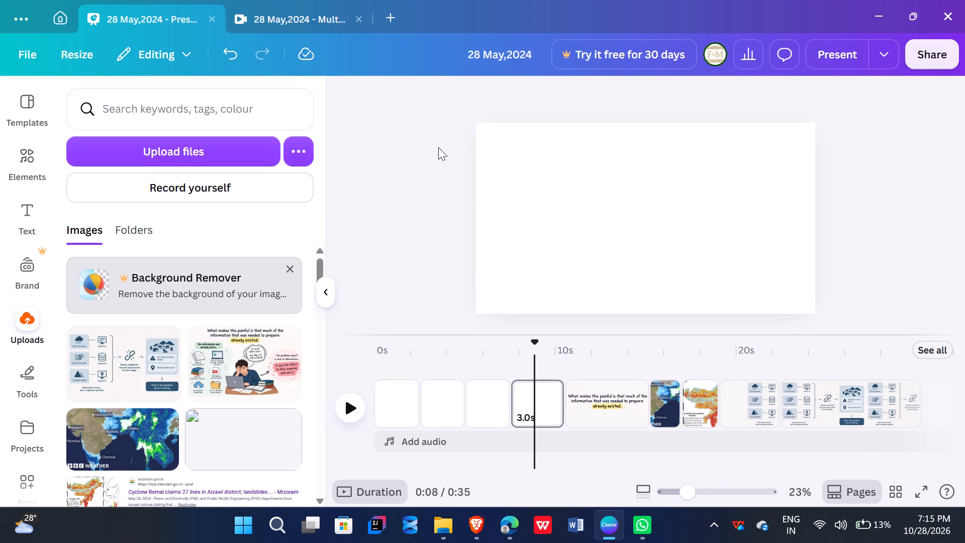
{"action": "key", "text": "ctrl+z"}
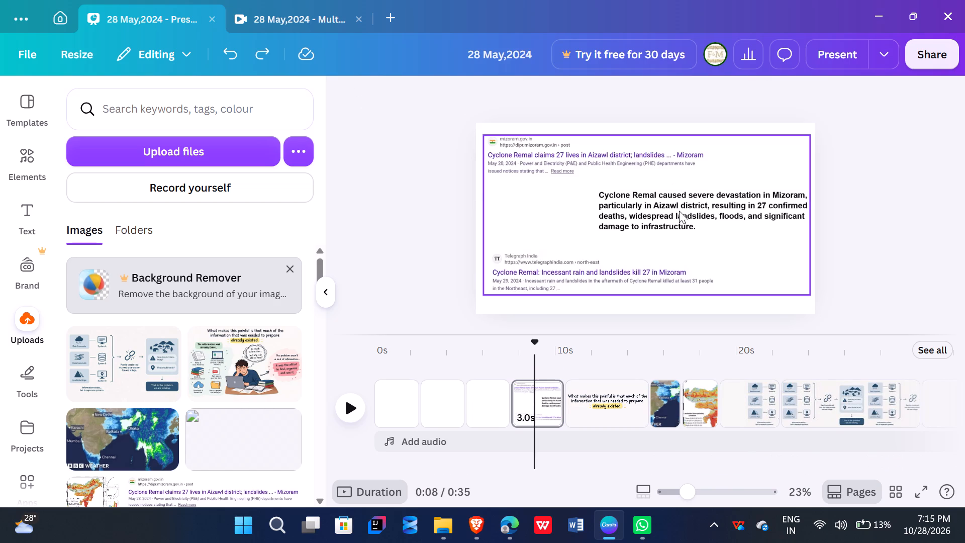
{"action": "key", "text": "ctrl+c"}
{"action": "left_click", "coordinate": [291, 19]}
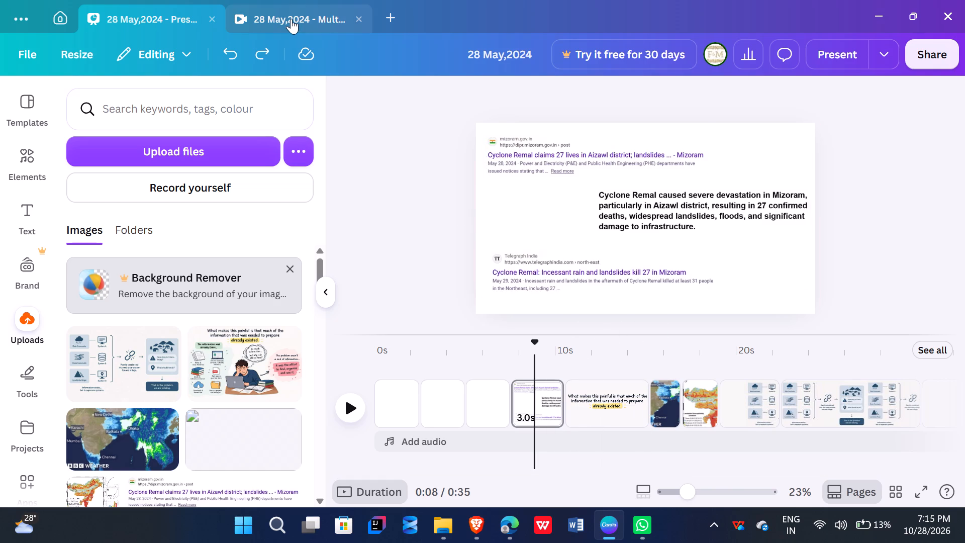
{"action": "left_click", "coordinate": [628, 228]}
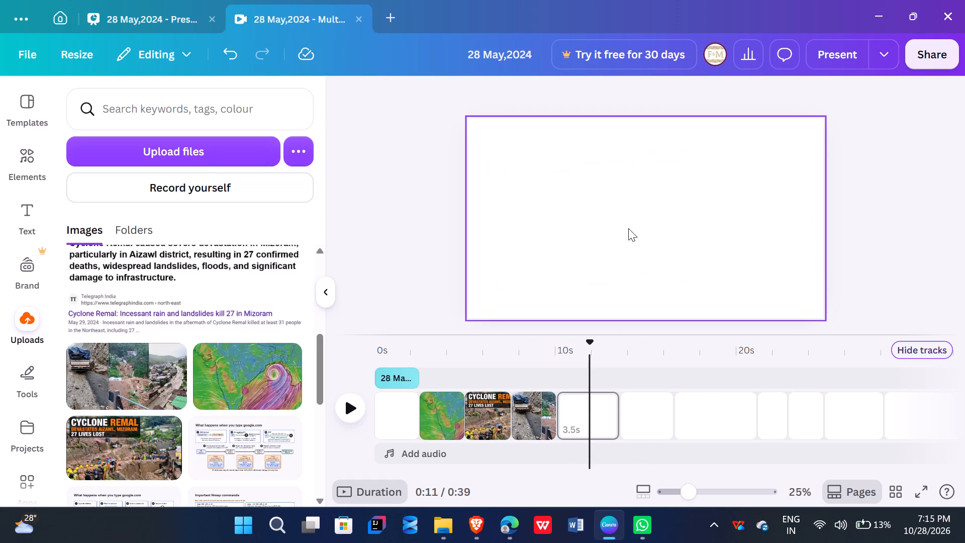
{"action": "left_click", "coordinate": [628, 228]}
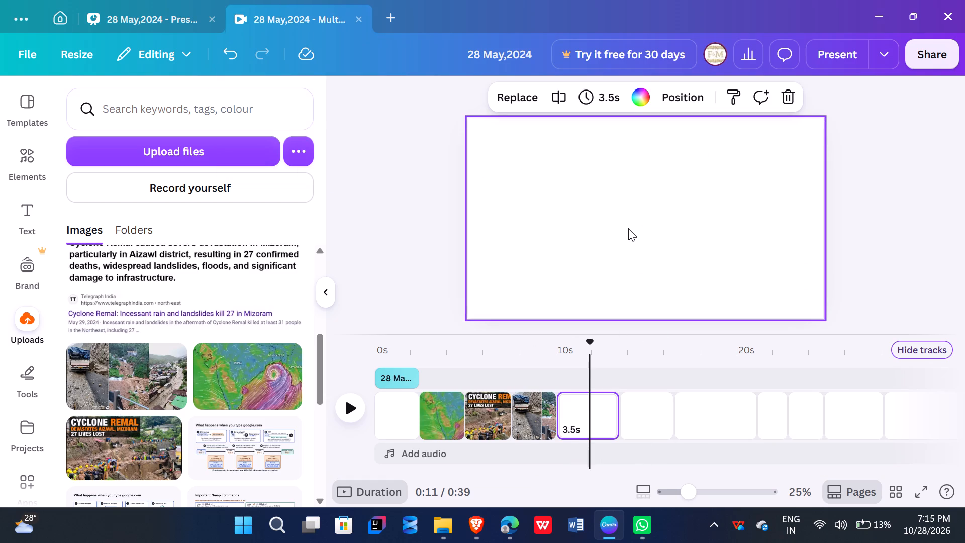
{"action": "key", "text": "ctrl+v"}
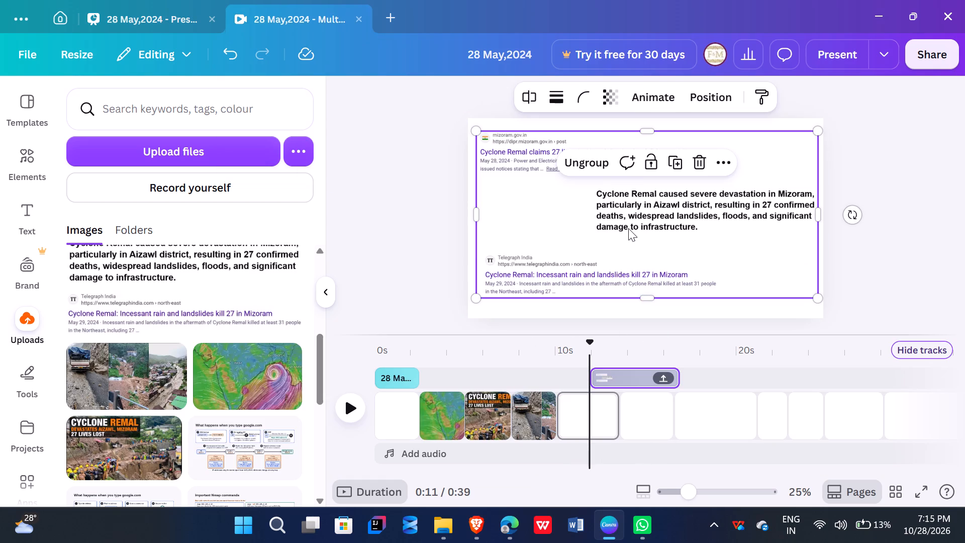
Align the grouped news content's track with the start of the video's fifth page and trim its end to the page's end.
{"action": "left_click_drag", "start_coordinate": [614, 382], "coordinate": [581, 386]}
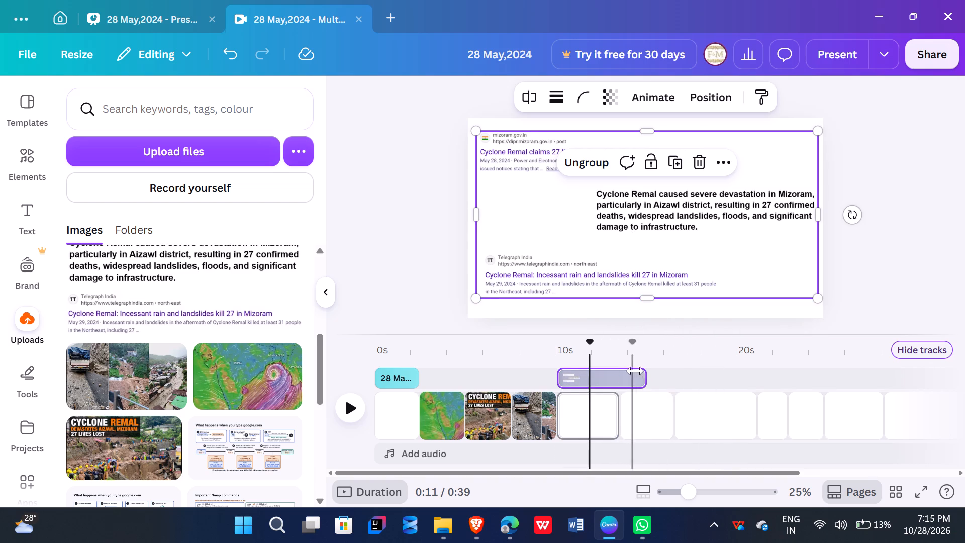
{"action": "left_click_drag", "start_coordinate": [640, 378], "coordinate": [613, 383]}
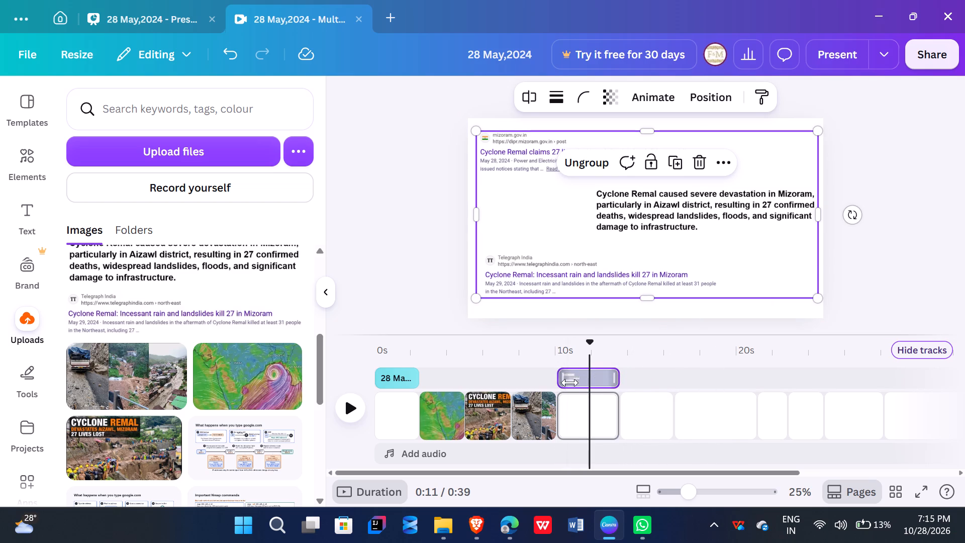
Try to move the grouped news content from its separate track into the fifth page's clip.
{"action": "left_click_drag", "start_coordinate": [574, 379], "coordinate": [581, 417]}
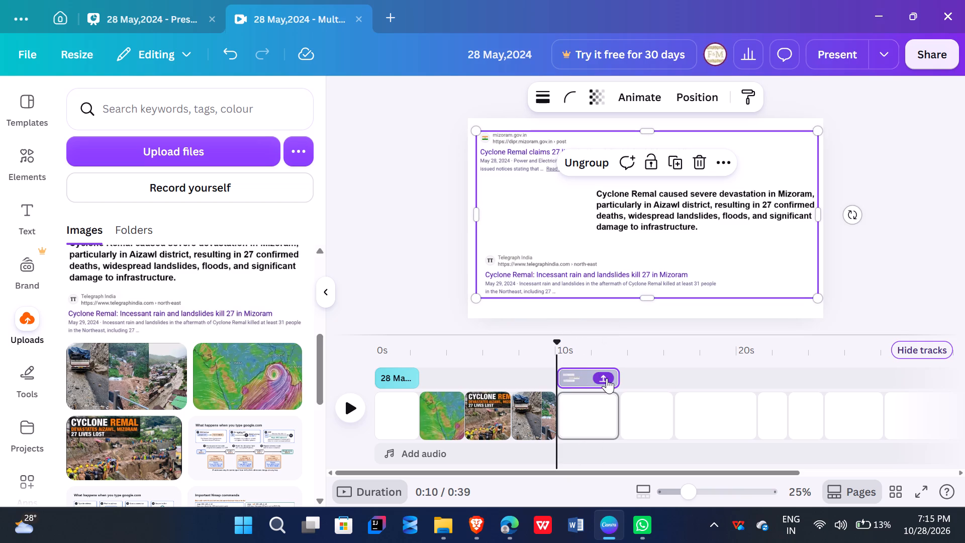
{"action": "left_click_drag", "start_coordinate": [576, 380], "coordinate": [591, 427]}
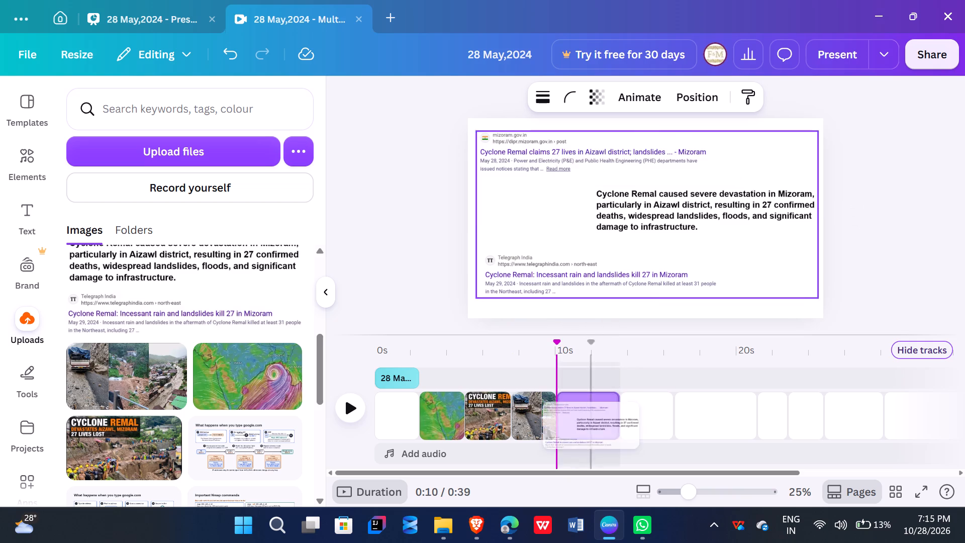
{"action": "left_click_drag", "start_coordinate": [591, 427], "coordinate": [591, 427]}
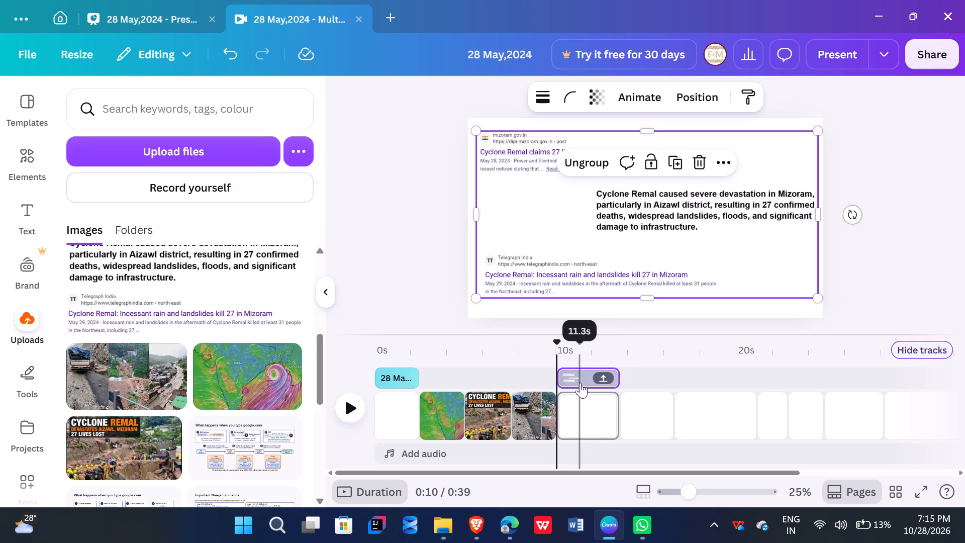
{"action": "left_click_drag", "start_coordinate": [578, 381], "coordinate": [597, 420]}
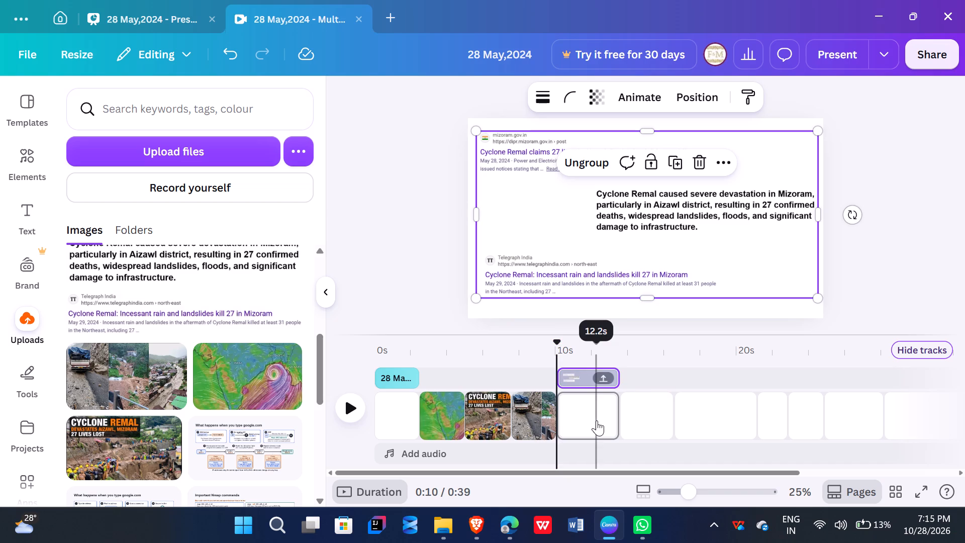
Play the video from its first page to preview the page sequence and news content timing.
{"action": "left_click", "coordinate": [377, 420]}
{"action": "left_click", "coordinate": [349, 403]}
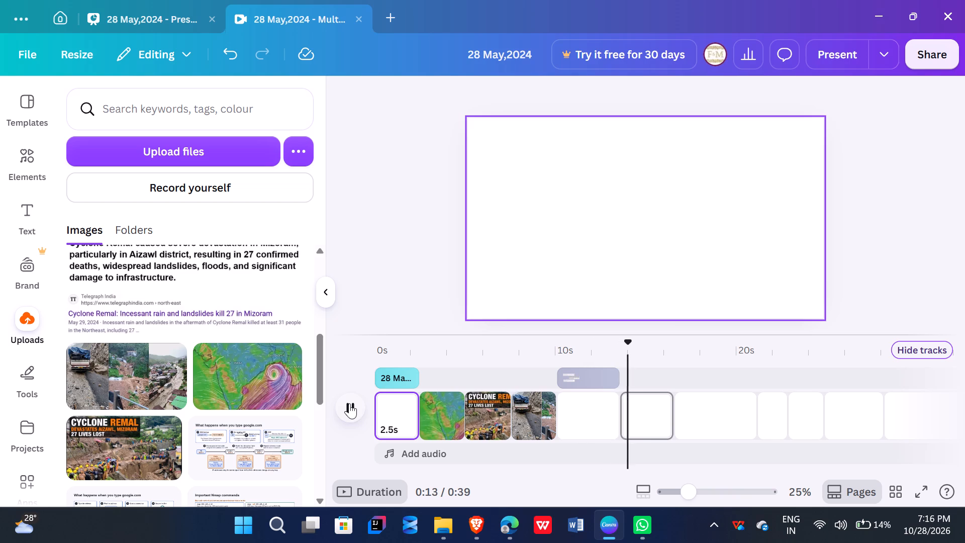
Enlarge the grouped news content on the fifth page to the full 1,920 page width and slightly reduce its height.
{"action": "left_click", "coordinate": [594, 424]}
{"action": "left_click", "coordinate": [698, 185]}
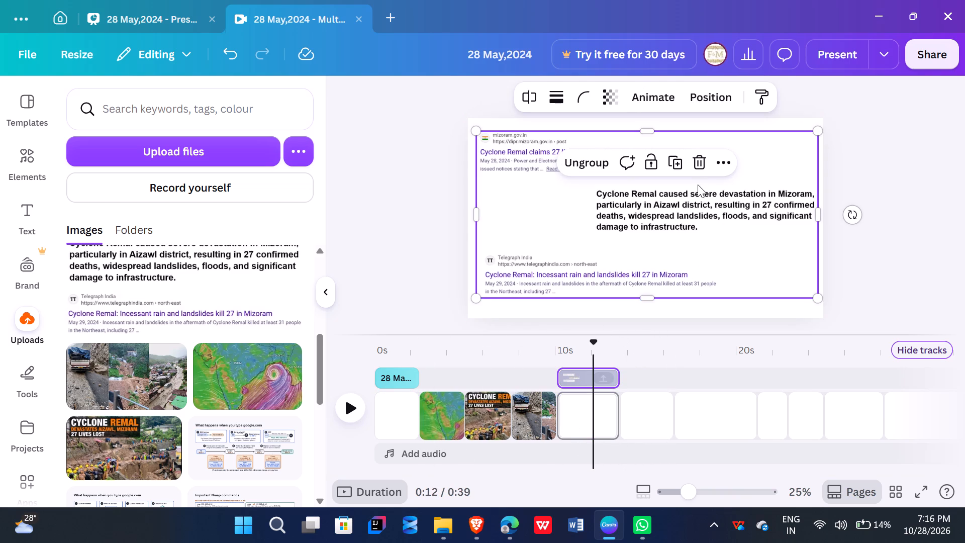
{"action": "left_click_drag", "start_coordinate": [477, 129], "coordinate": [471, 119]}
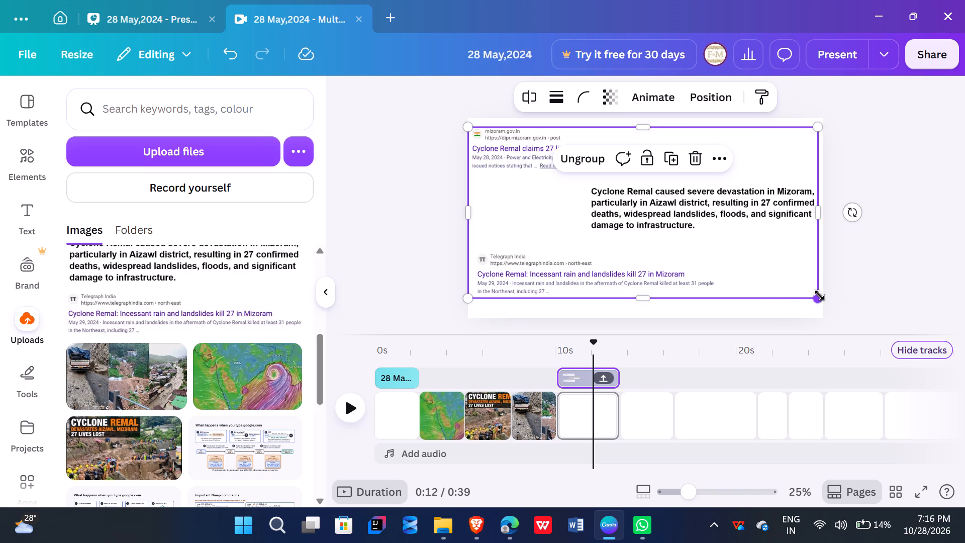
{"action": "left_click_drag", "start_coordinate": [819, 295], "coordinate": [822, 302]}
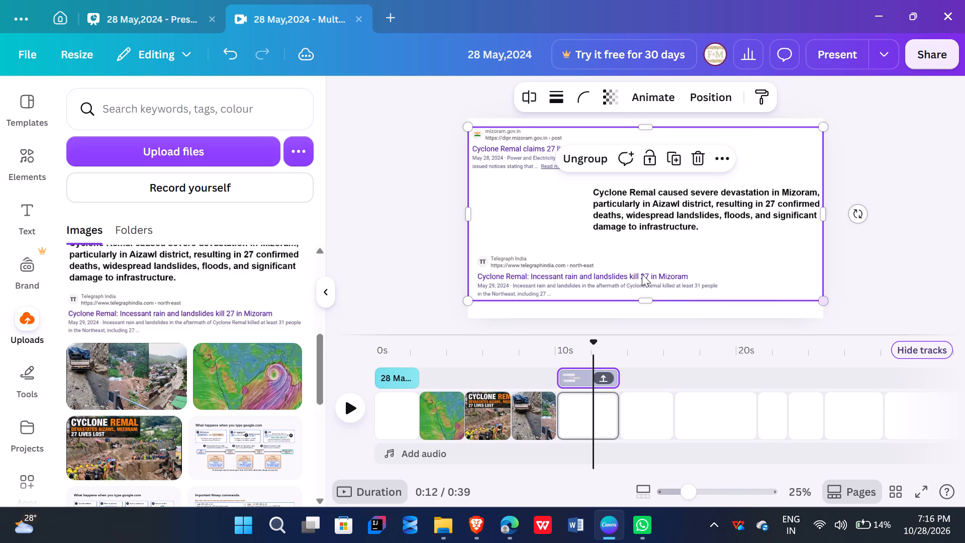
{"action": "left_click_drag", "start_coordinate": [648, 296], "coordinate": [656, 292]}
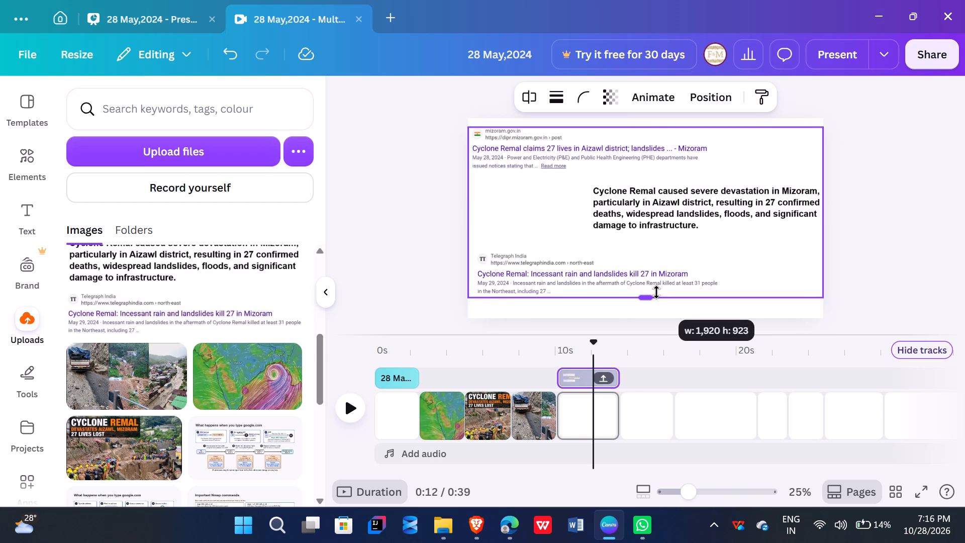
{"action": "left_click_drag", "start_coordinate": [656, 292], "coordinate": [655, 294]}
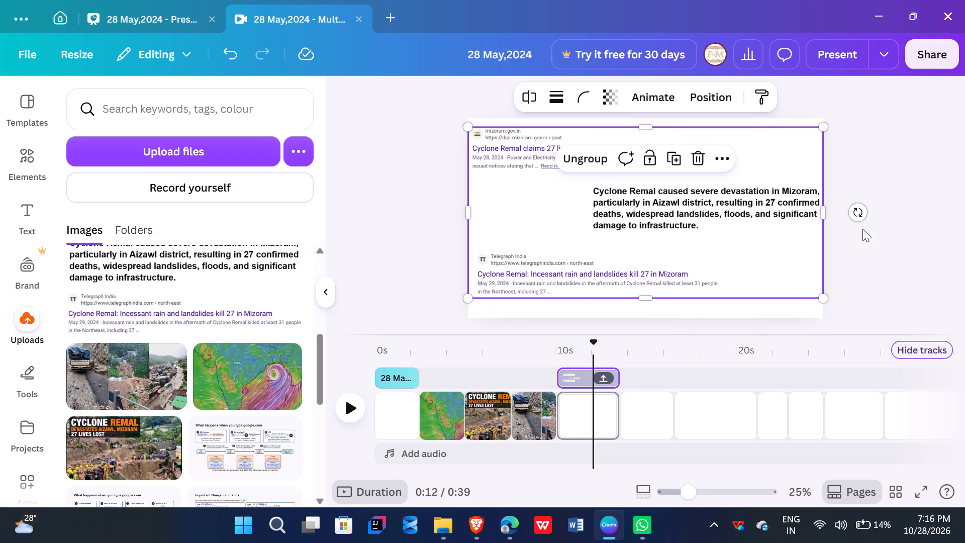
{"action": "left_click", "coordinate": [884, 211]}
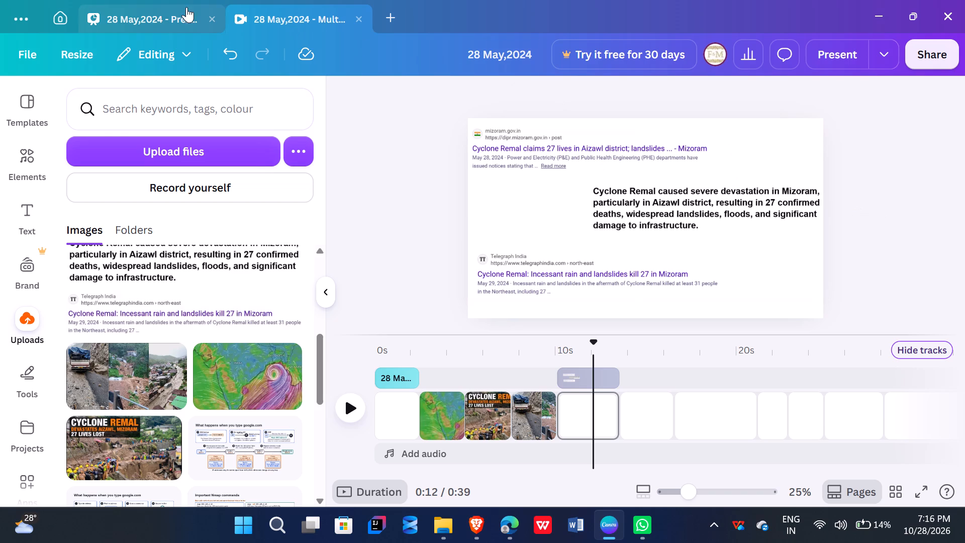
Copy the background colour code F7F7F7 from the presentation page reading "What makes this painful".
{"action": "left_click", "coordinate": [160, 12]}
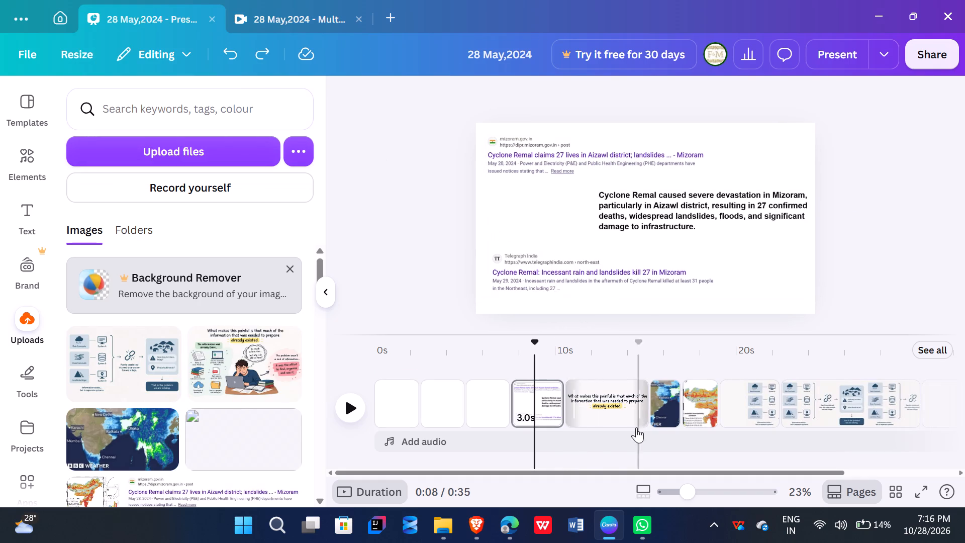
{"action": "left_click", "coordinate": [599, 410]}
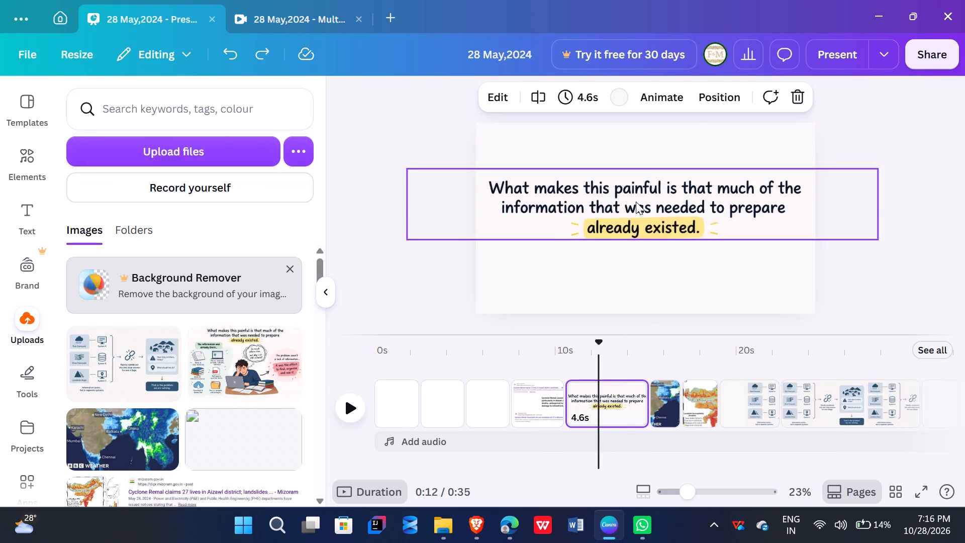
{"action": "left_click", "coordinate": [636, 202]}
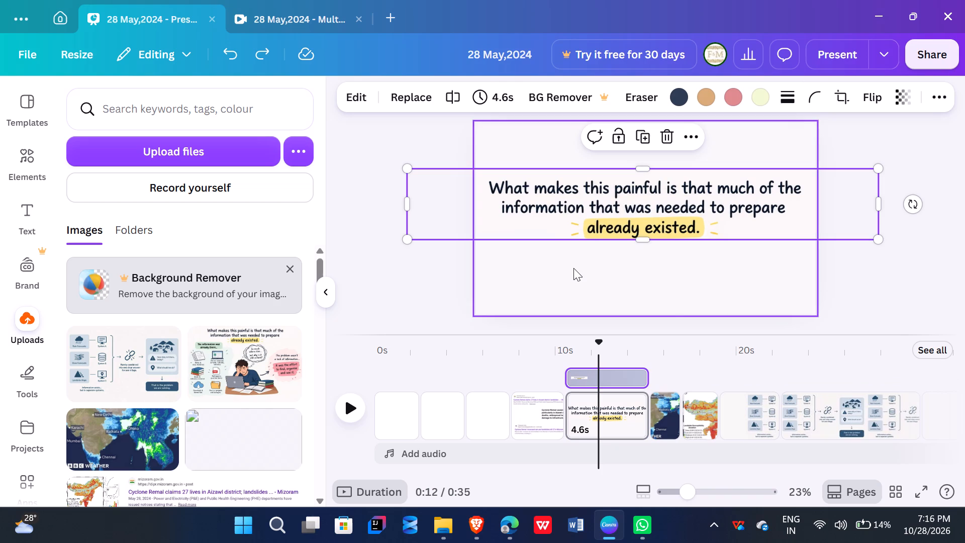
{"action": "left_click", "coordinate": [573, 265]}
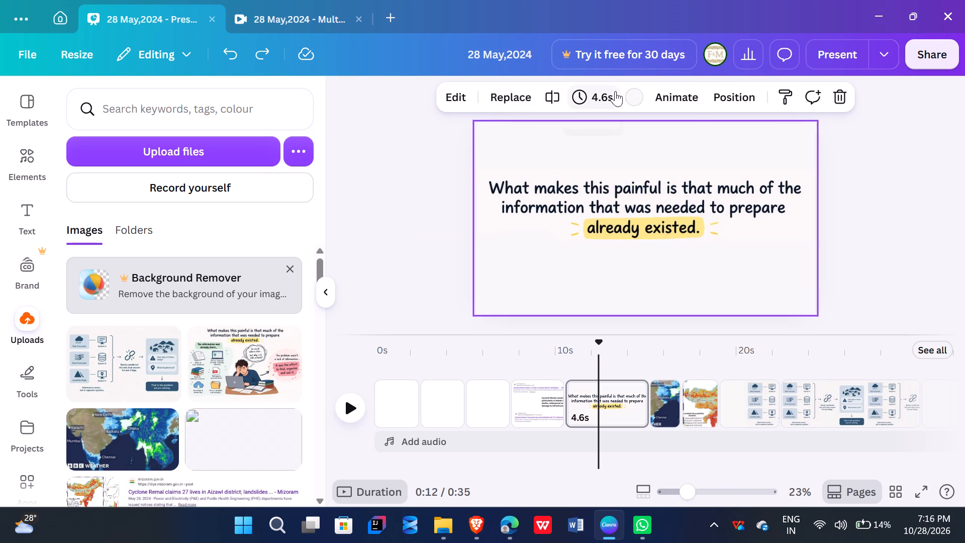
{"action": "left_click", "coordinate": [634, 98]}
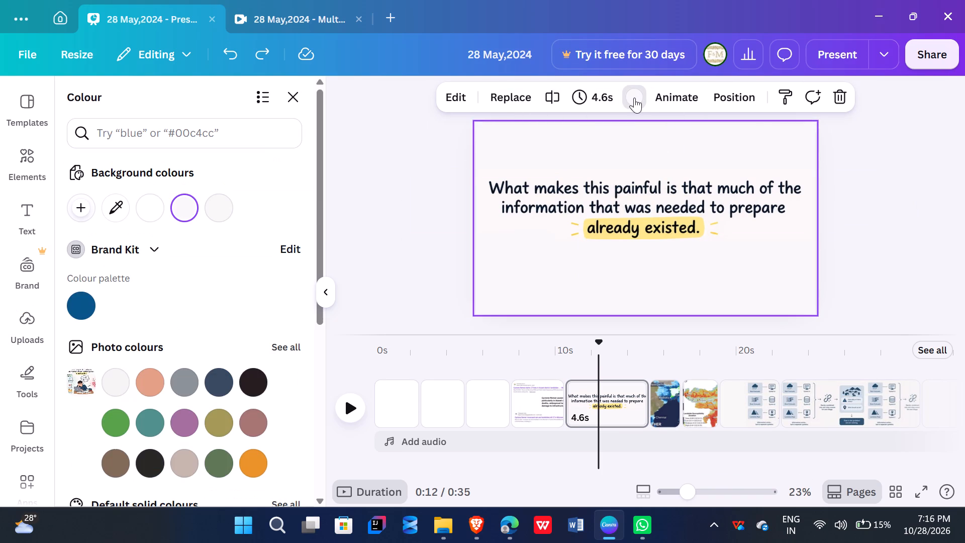
{"action": "left_click", "coordinate": [81, 209]}
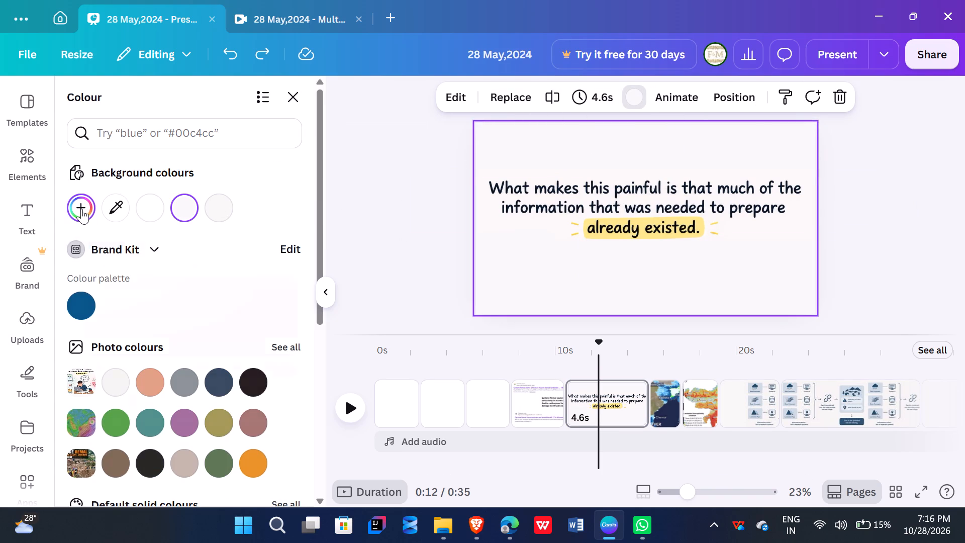
{"action": "left_click", "coordinate": [190, 408]}
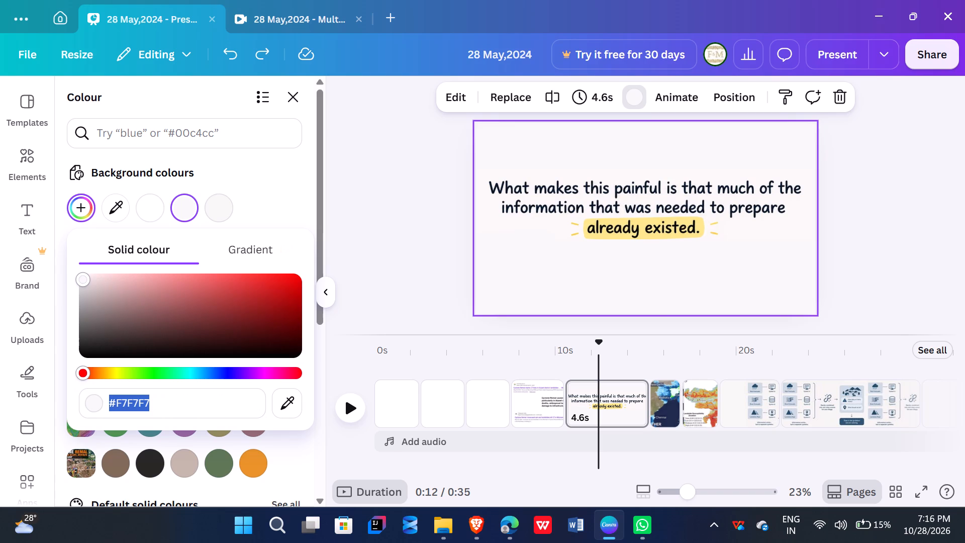
{"action": "left_click_drag", "start_coordinate": [190, 408], "coordinate": [89, 402]}
{"action": "key", "text": "ctrl+c"}
Check the "What makes this painful" headline image on the presentation page against the video.
{"action": "left_click", "coordinate": [284, 11]}
{"action": "left_click", "coordinate": [163, 10]}
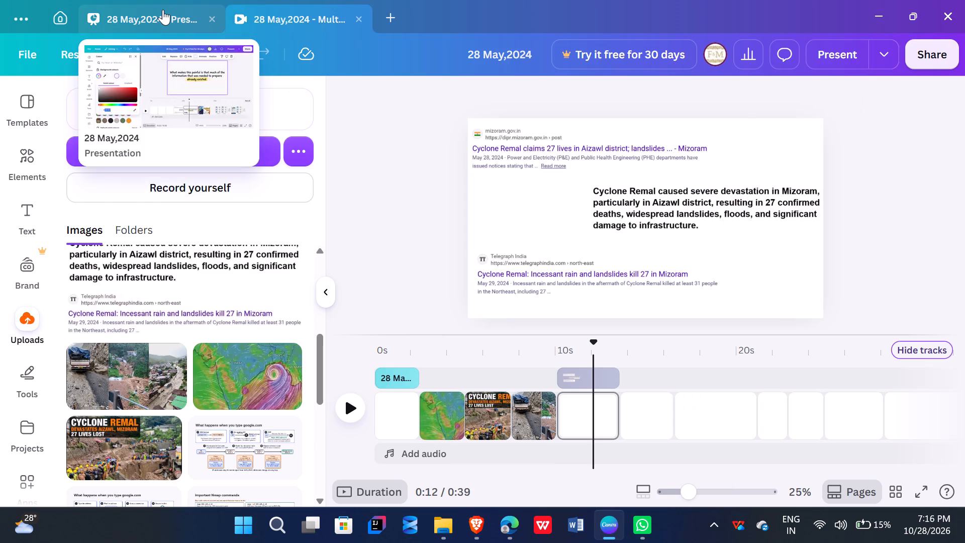
{"action": "left_click", "coordinate": [549, 185]}
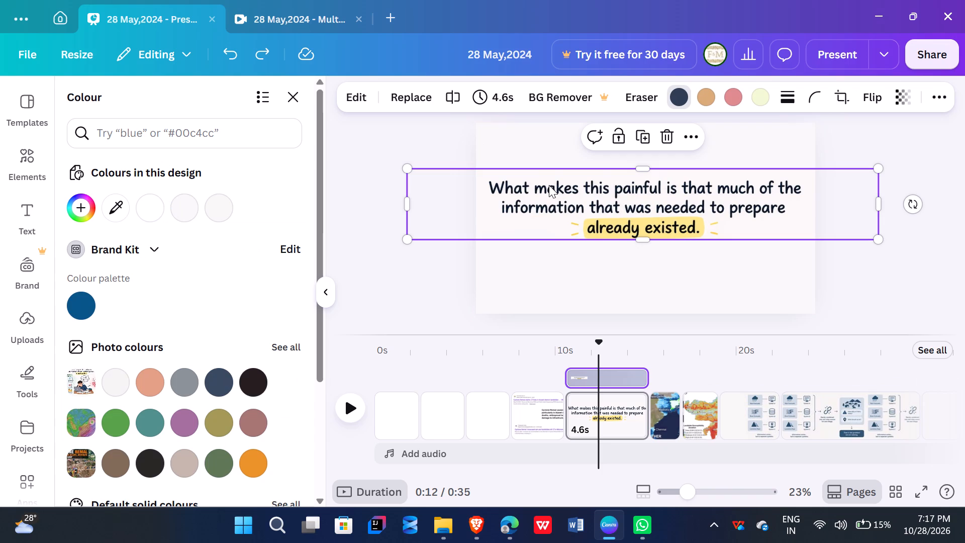
Fill the video's blank sixth page with the uploaded "What makes this painful" illustration of the student at a laptop.
{"action": "left_click", "coordinate": [298, 11]}
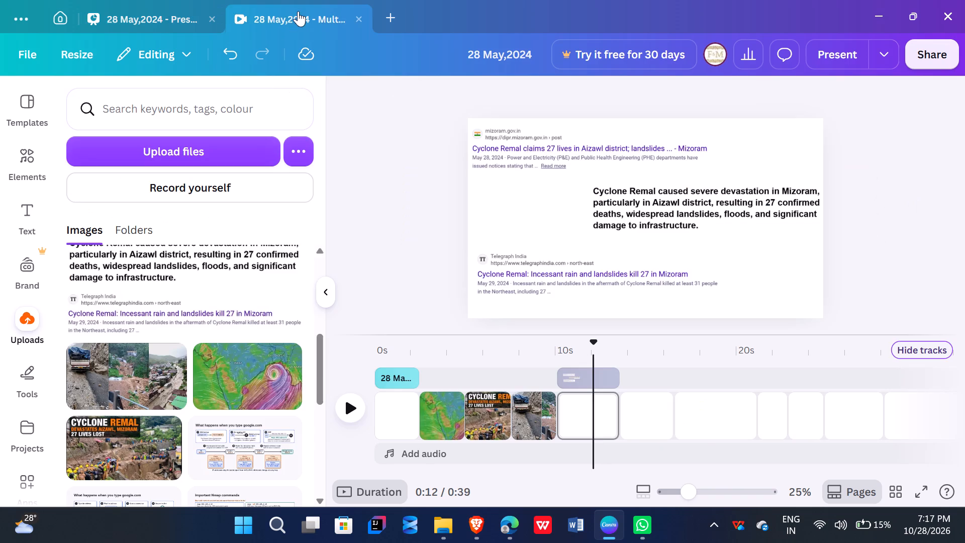
{"action": "scroll", "coordinate": [213, 362], "scroll_direction": "down", "scroll_amount": 2}
{"action": "scroll", "coordinate": [213, 362], "scroll_direction": "up", "scroll_amount": 1}
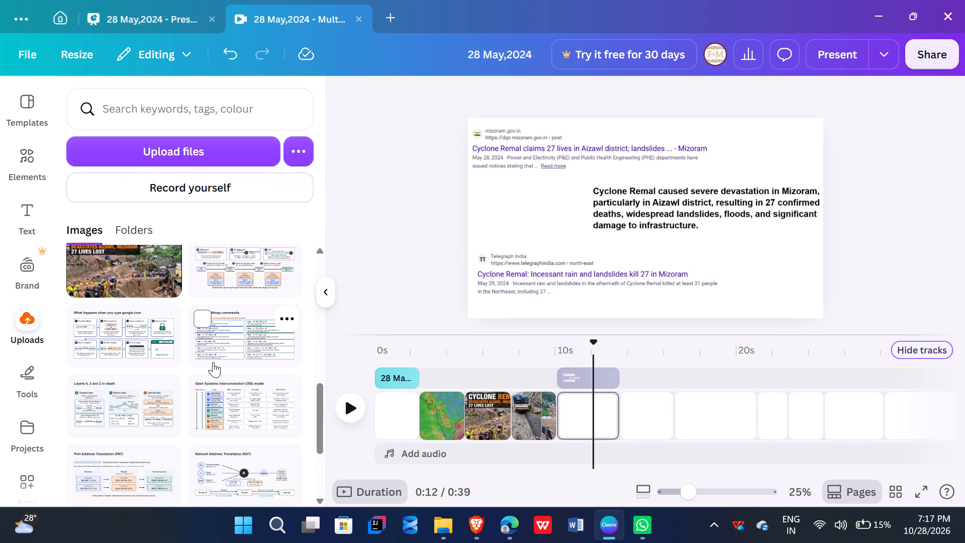
{"action": "scroll", "coordinate": [213, 362], "scroll_direction": "up", "scroll_amount": 2}
{"action": "scroll", "coordinate": [213, 362], "scroll_direction": "down", "scroll_amount": 1}
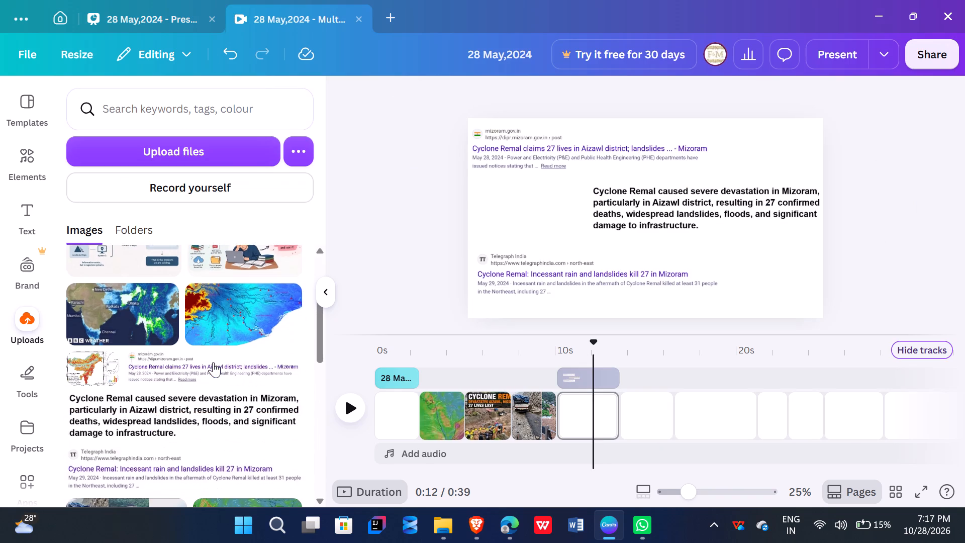
{"action": "scroll", "coordinate": [213, 362], "scroll_direction": "down", "scroll_amount": 2}
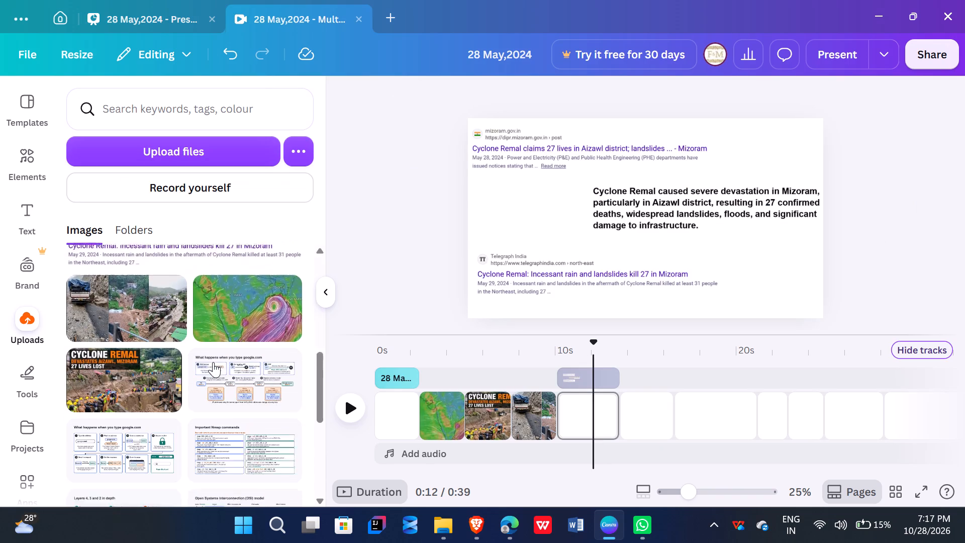
{"action": "scroll", "coordinate": [213, 362], "scroll_direction": "up", "scroll_amount": 1}
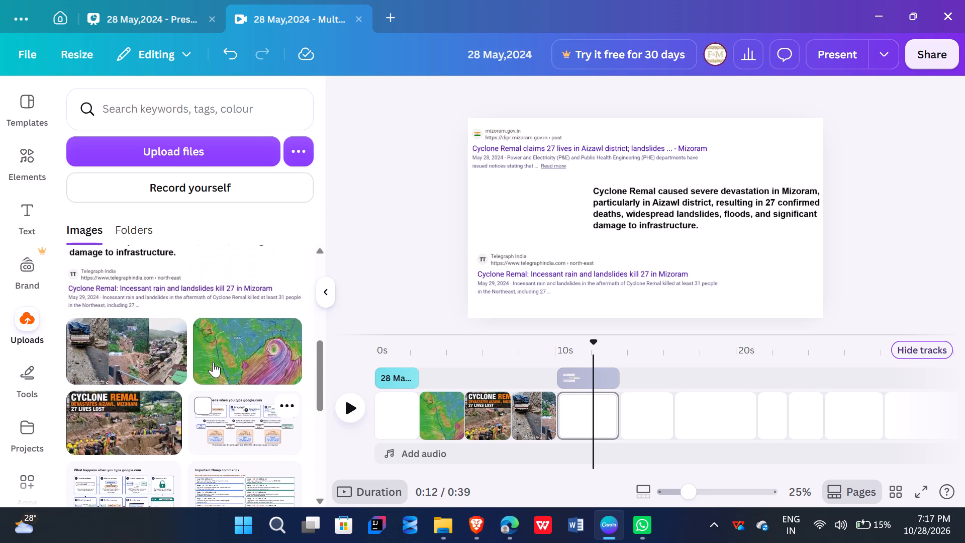
{"action": "scroll", "coordinate": [213, 362], "scroll_direction": "up", "scroll_amount": 1}
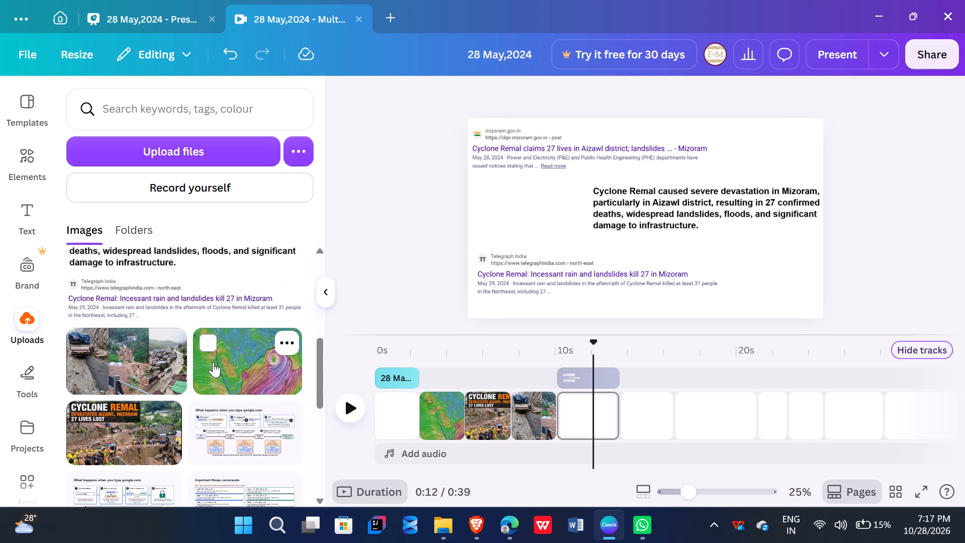
{"action": "scroll", "coordinate": [213, 362], "scroll_direction": "up", "scroll_amount": 2}
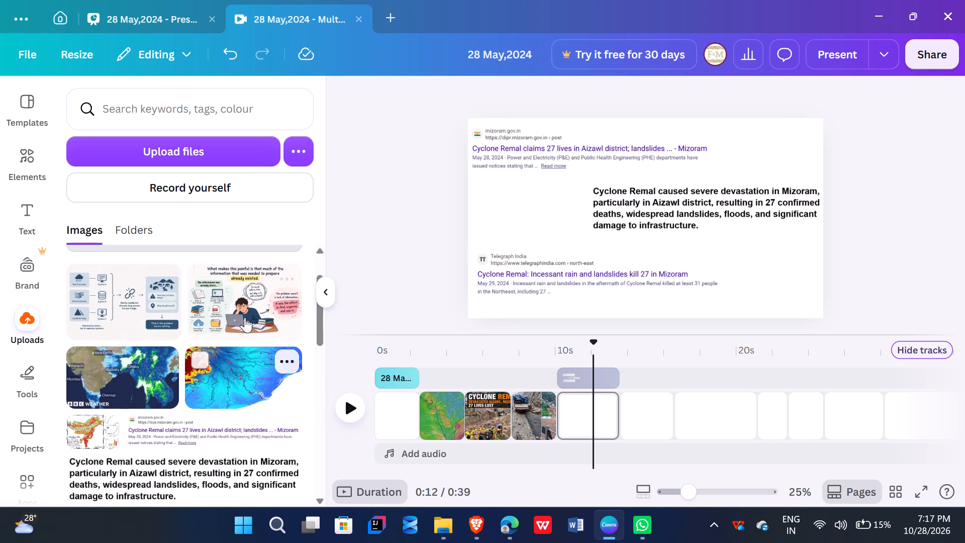
{"action": "left_click", "coordinate": [639, 421]}
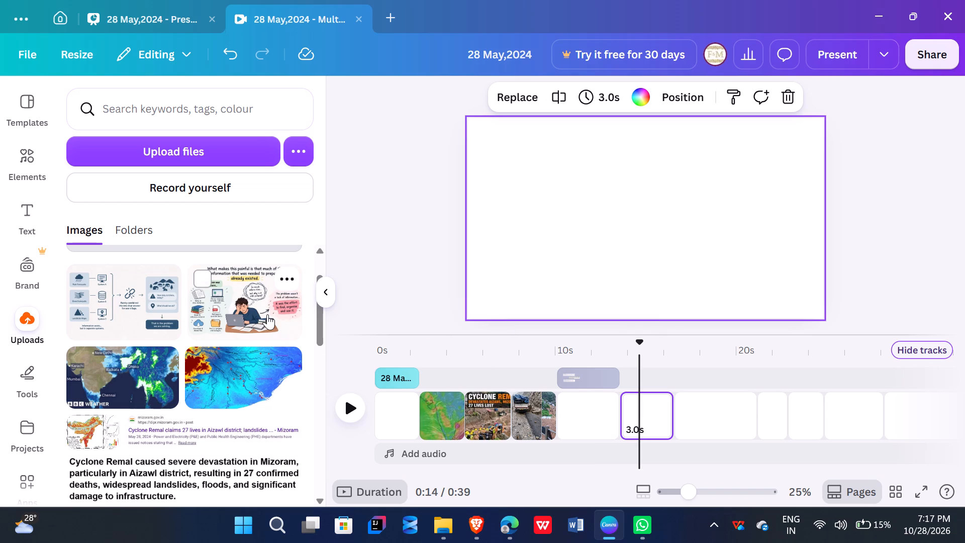
{"action": "left_click", "coordinate": [236, 299]}
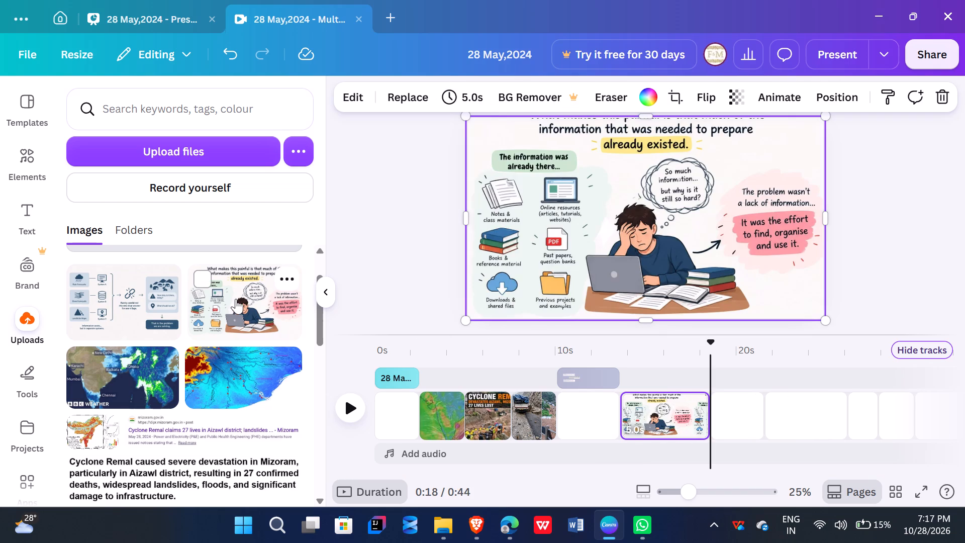
Crop the sixth page's illustration to the headline band from "What makes this painful" to "already existed." at full page width.
{"action": "left_click_drag", "start_coordinate": [649, 320], "coordinate": [643, 167]}
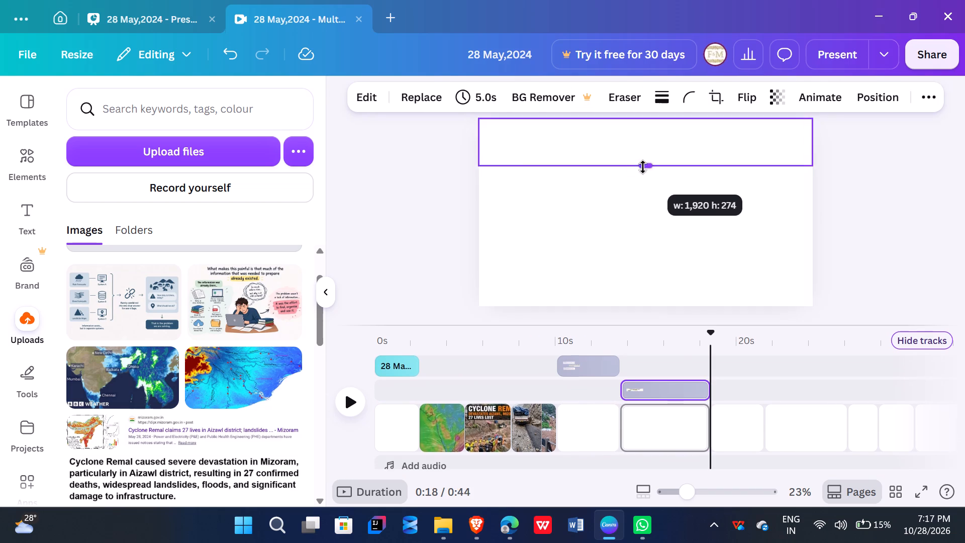
{"action": "left_click_drag", "start_coordinate": [643, 167], "coordinate": [643, 173]}
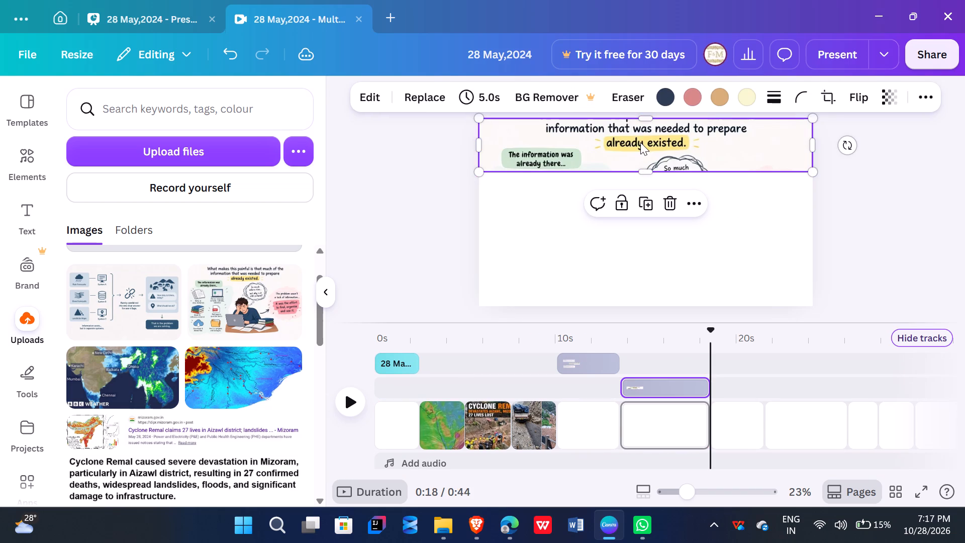
{"action": "left_click_drag", "start_coordinate": [640, 142], "coordinate": [639, 199]}
{"action": "left_click_drag", "start_coordinate": [646, 231], "coordinate": [643, 211]}
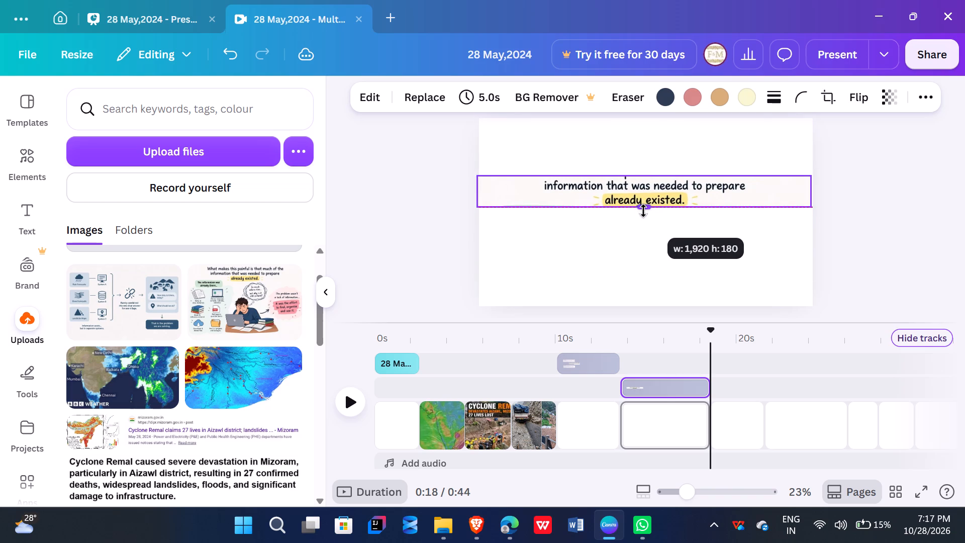
{"action": "left_click_drag", "start_coordinate": [646, 172], "coordinate": [646, 154]}
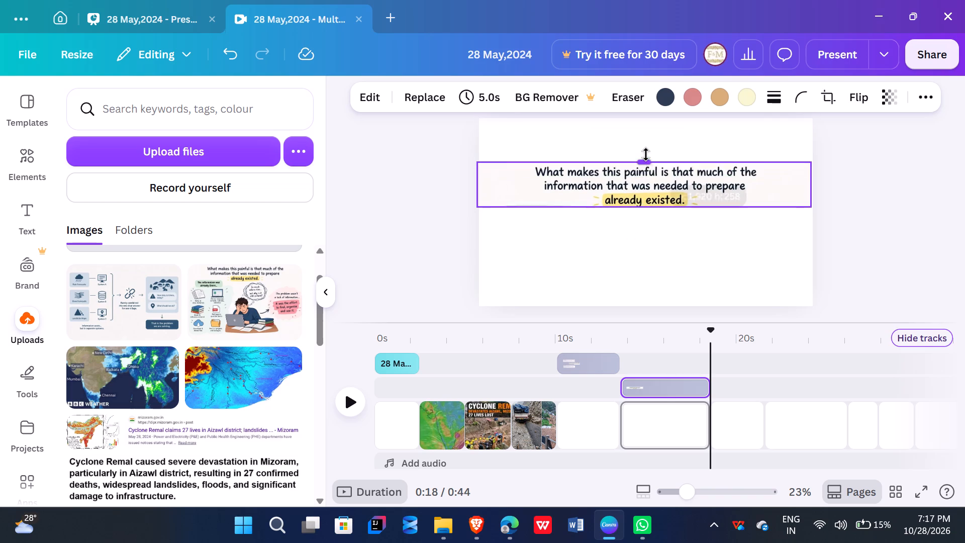
{"action": "left_click_drag", "start_coordinate": [646, 154], "coordinate": [646, 153]}
{"action": "left_click", "coordinate": [699, 266]}
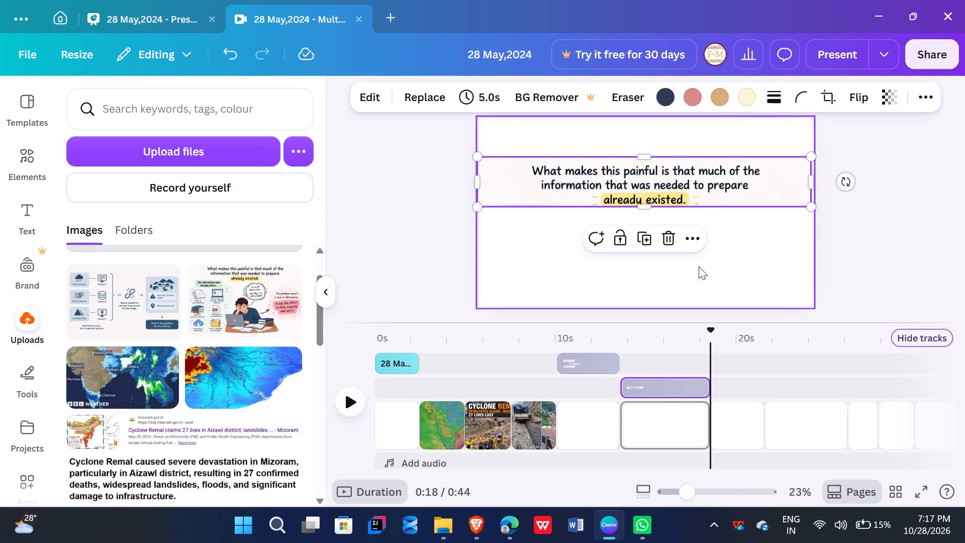
Enlarge the cropped headline image beyond the page's side edges and centre it on the sixth page with its text filling the width.
{"action": "left_click", "coordinate": [688, 187]}
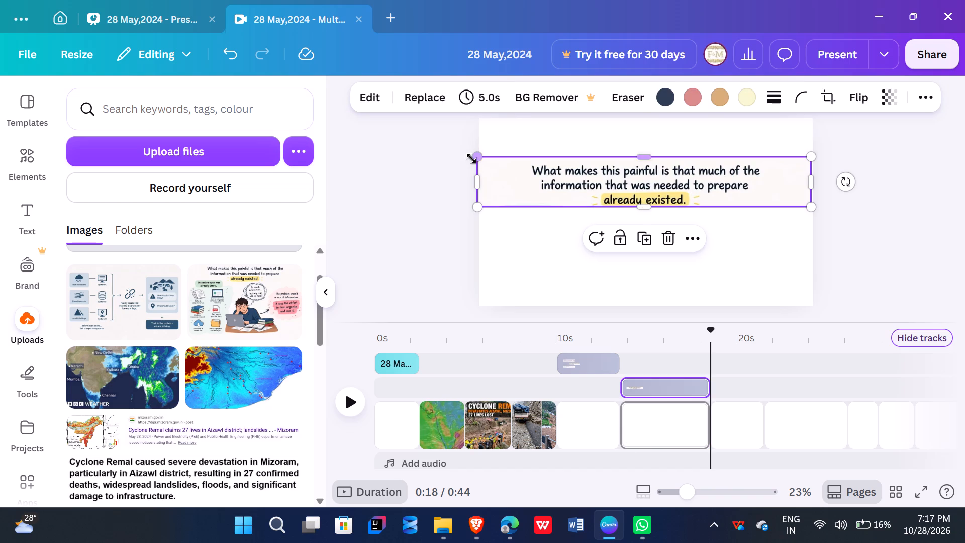
{"action": "left_click_drag", "start_coordinate": [471, 157], "coordinate": [417, 147]}
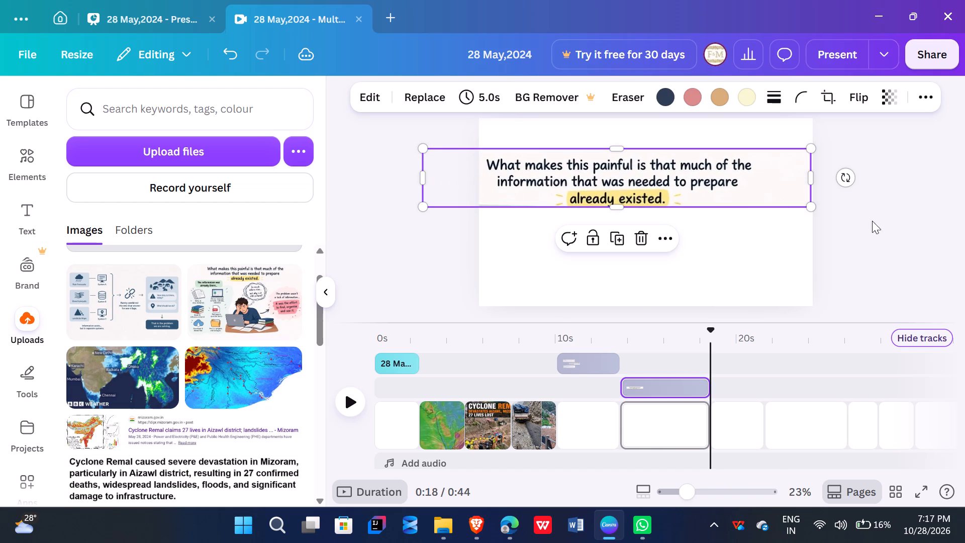
{"action": "left_click_drag", "start_coordinate": [809, 208], "coordinate": [827, 219]}
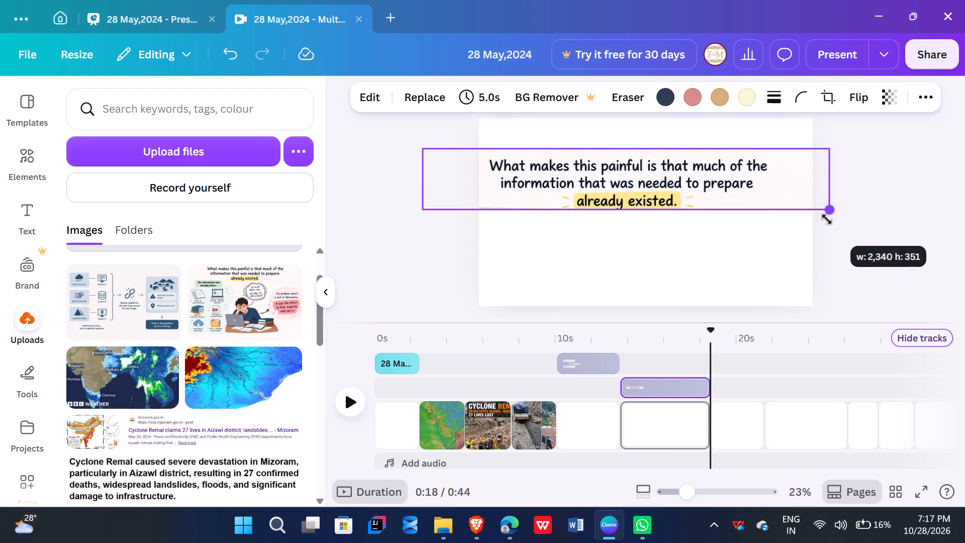
{"action": "left_click_drag", "start_coordinate": [827, 219], "coordinate": [869, 233]}
{"action": "left_click", "coordinate": [841, 257]}
{"action": "left_click_drag", "start_coordinate": [697, 177], "coordinate": [697, 191]}
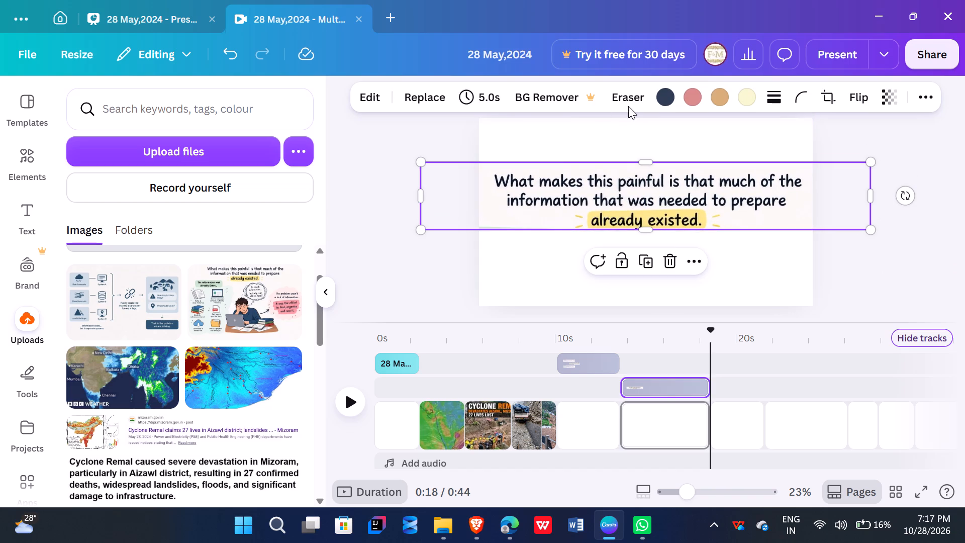
Set the sixth page's background colour to the copied code F7F7F7.
{"action": "left_click", "coordinate": [538, 124]}
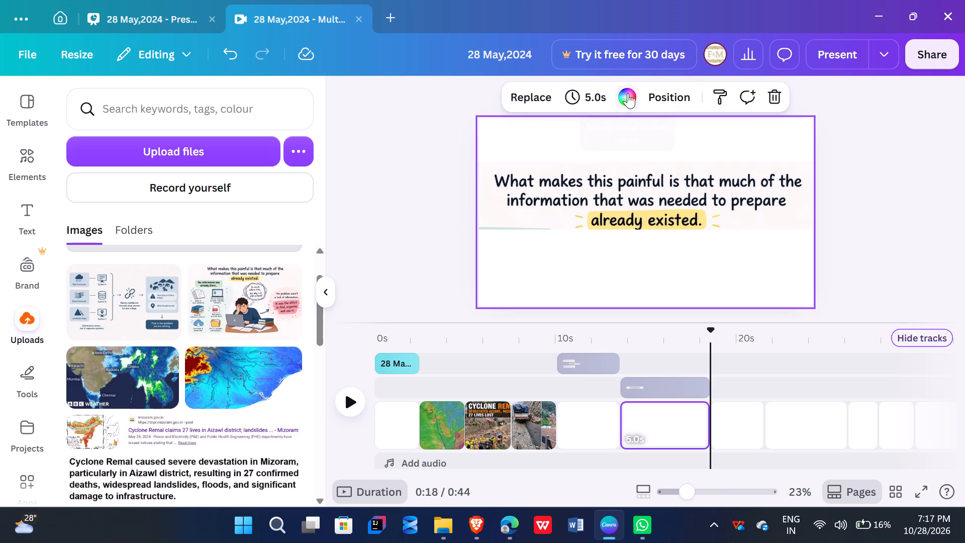
{"action": "left_click", "coordinate": [628, 93]}
{"action": "left_click", "coordinate": [86, 205]}
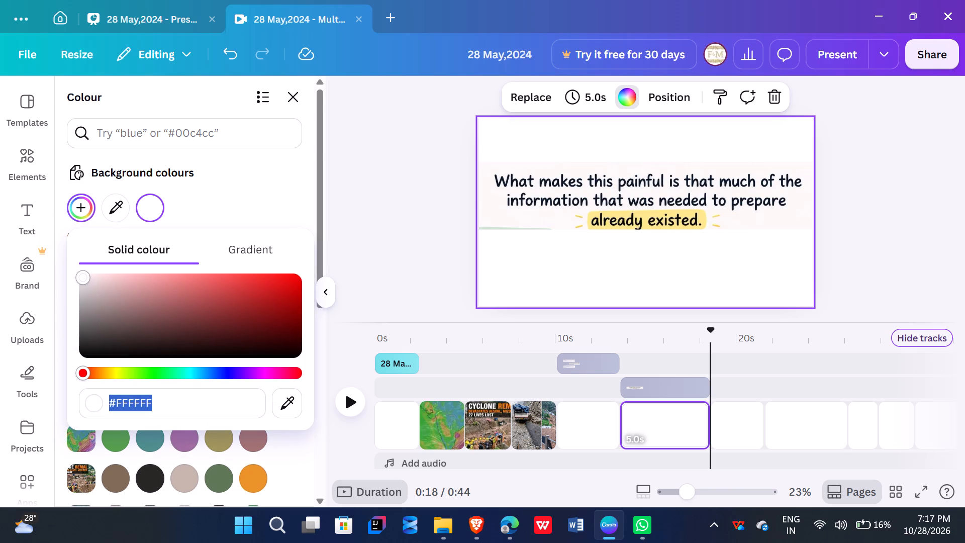
{"action": "key", "text": "BackSpace"}
{"action": "key", "text": "ctrl+v"}
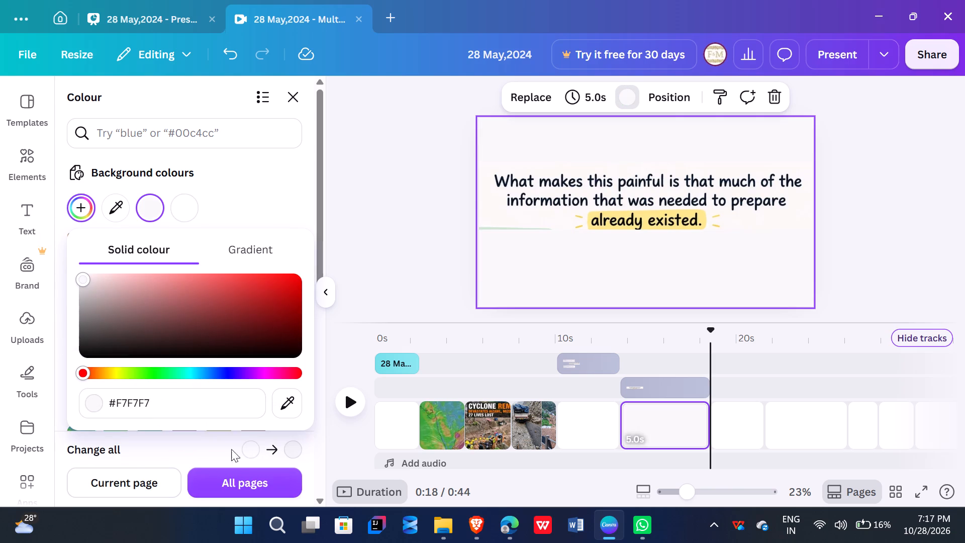
{"action": "key", "text": "Return"}
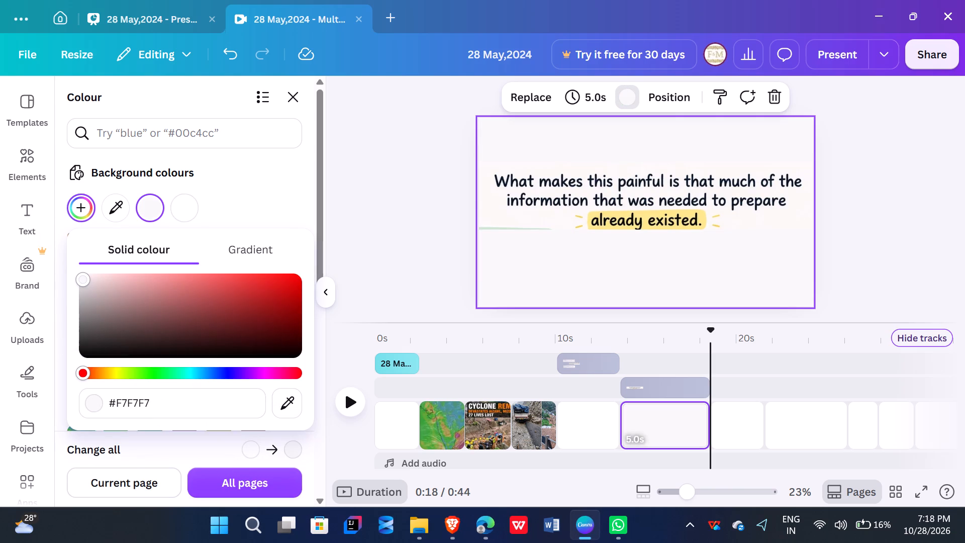
{"action": "left_click", "coordinate": [879, 201]}
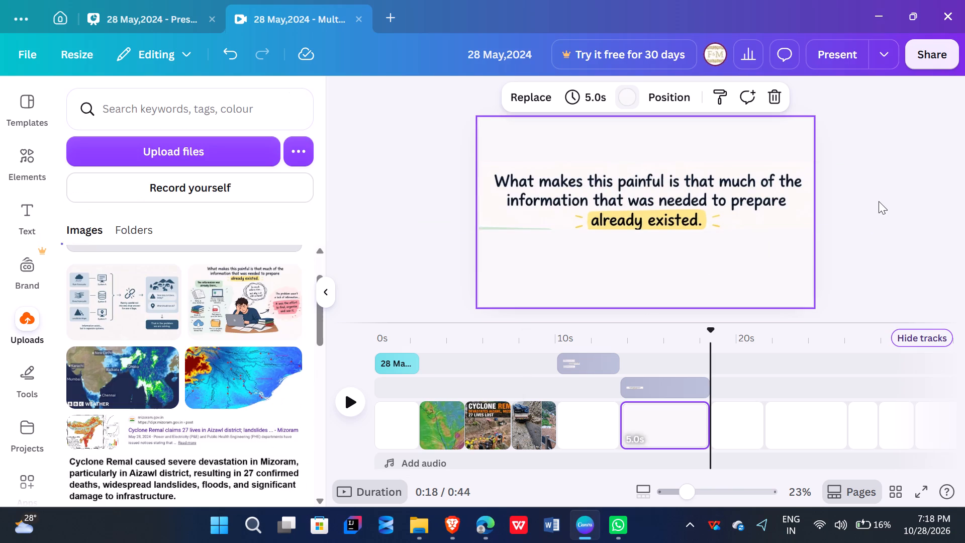
Erase the upper edge of the green "The information was already there" label that shows beneath the headline, using the Pixel Eraser.
{"action": "left_click", "coordinate": [725, 207]}
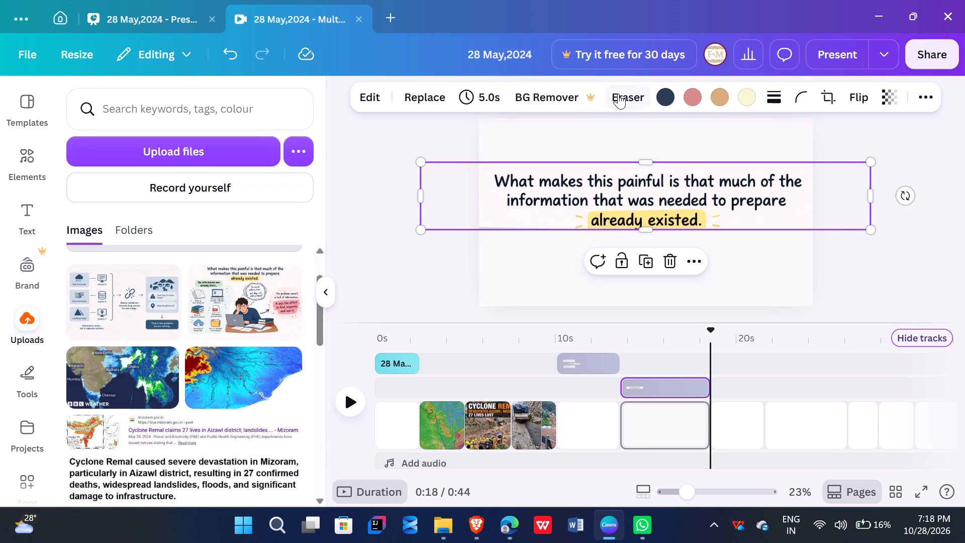
{"action": "left_click", "coordinate": [618, 94]}
{"action": "left_click", "coordinate": [616, 170]}
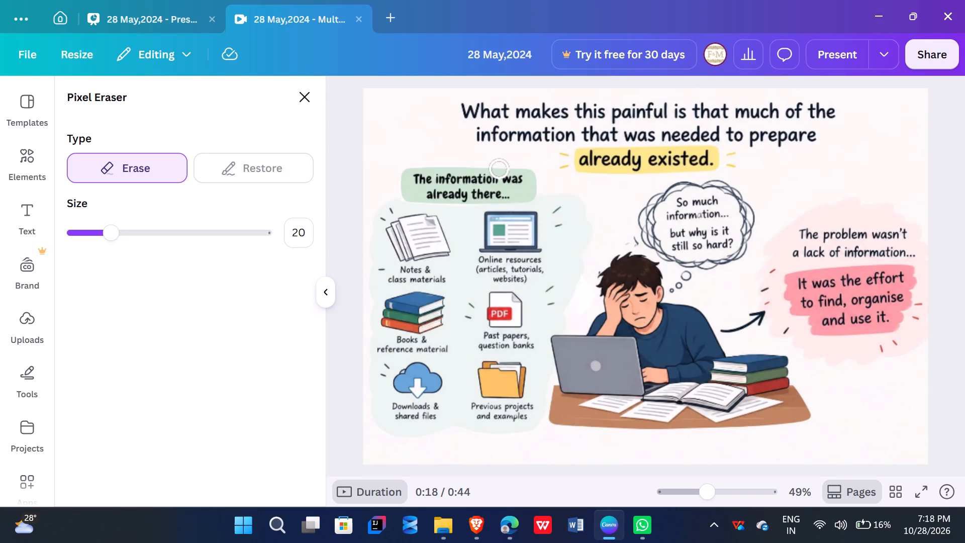
{"action": "left_click_drag", "start_coordinate": [501, 169], "coordinate": [410, 170]}
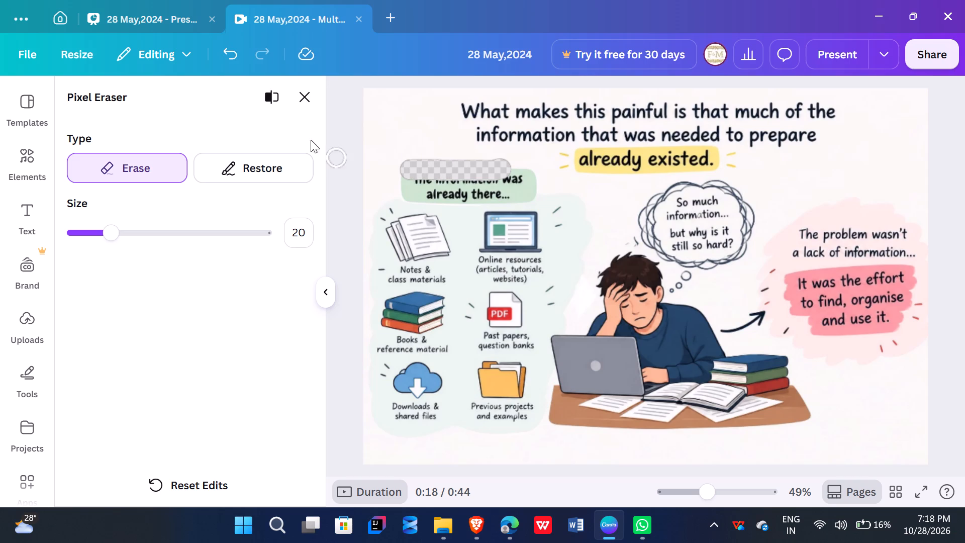
{"action": "left_click", "coordinate": [300, 94]}
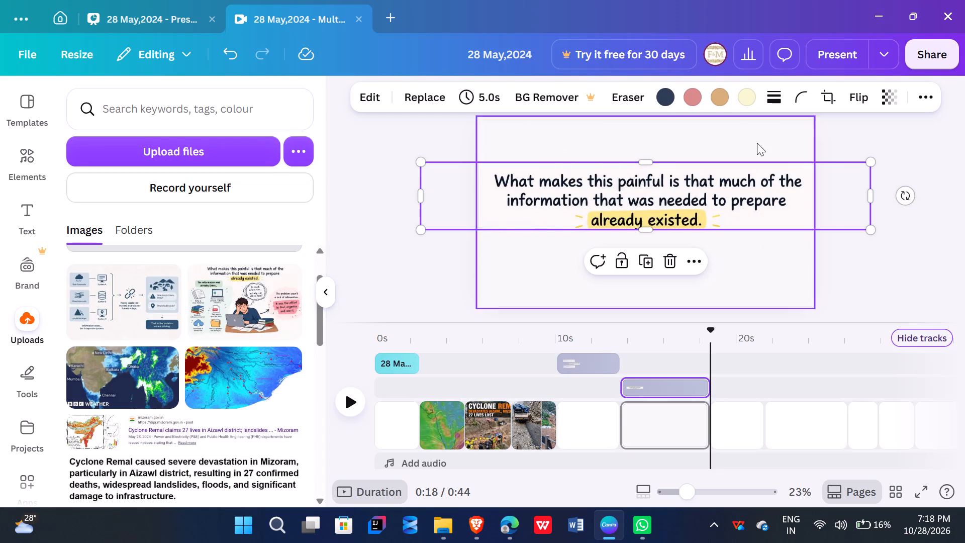
{"action": "left_click", "coordinate": [964, 153]}
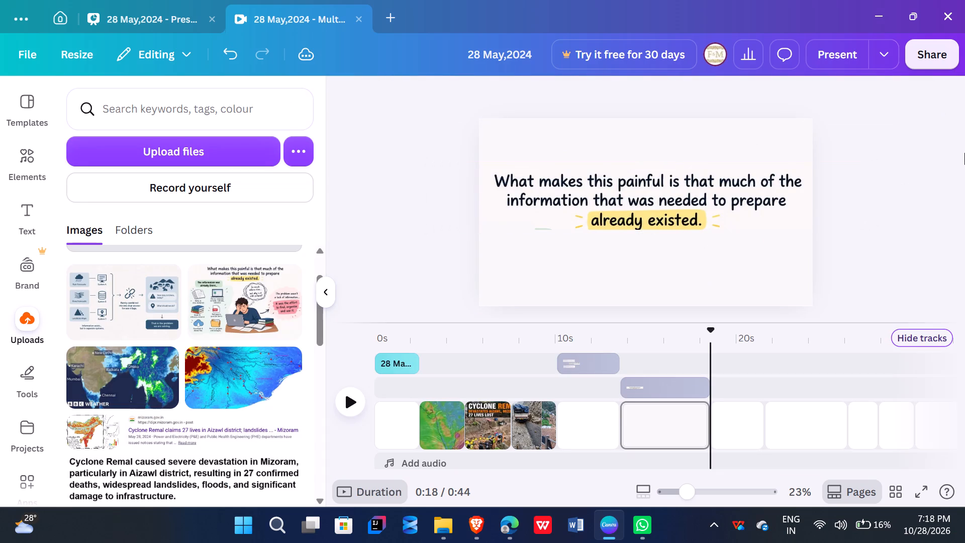
{"action": "left_click", "coordinate": [700, 163]}
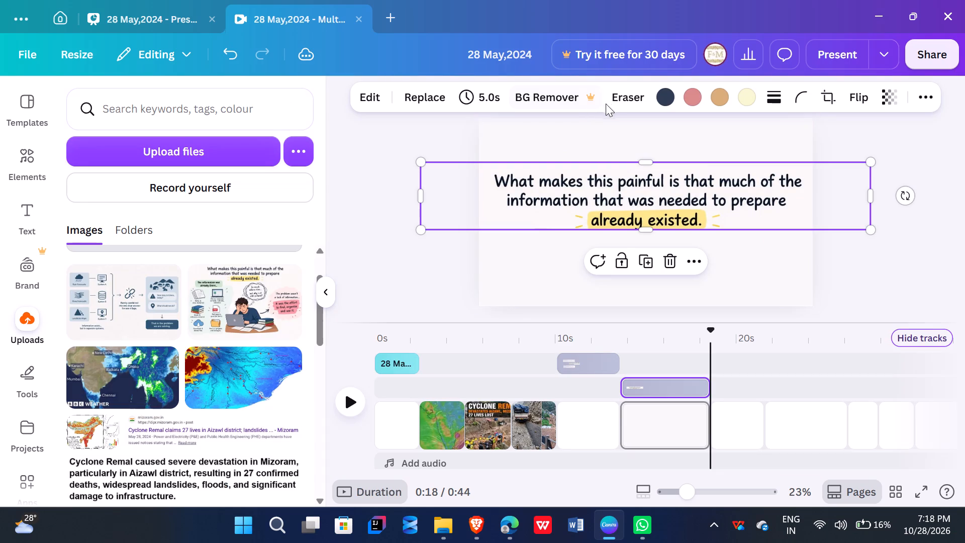
{"action": "left_click", "coordinate": [616, 103]}
{"action": "left_click", "coordinate": [607, 165]}
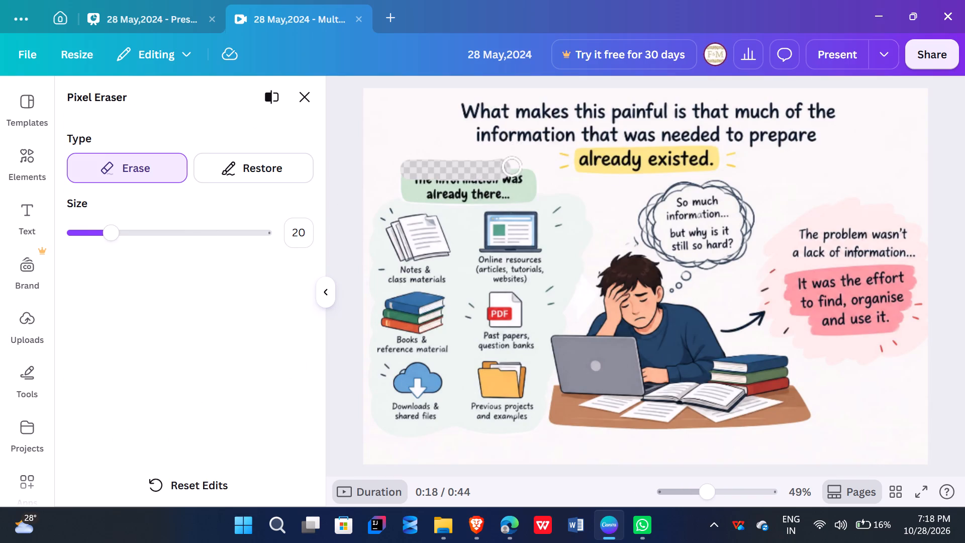
{"action": "left_click_drag", "start_coordinate": [504, 166], "coordinate": [525, 169]}
{"action": "left_click", "coordinate": [317, 89]}
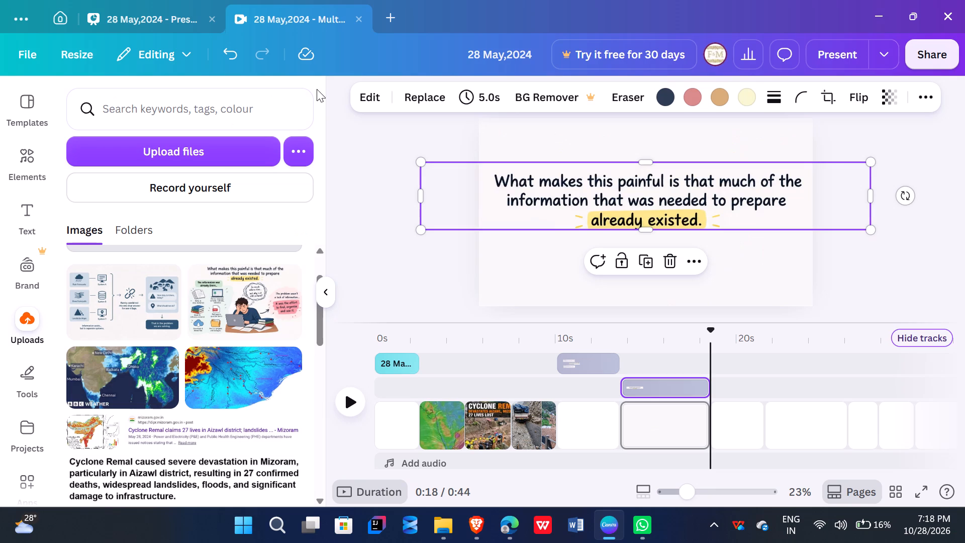
{"action": "left_click", "coordinate": [896, 171]}
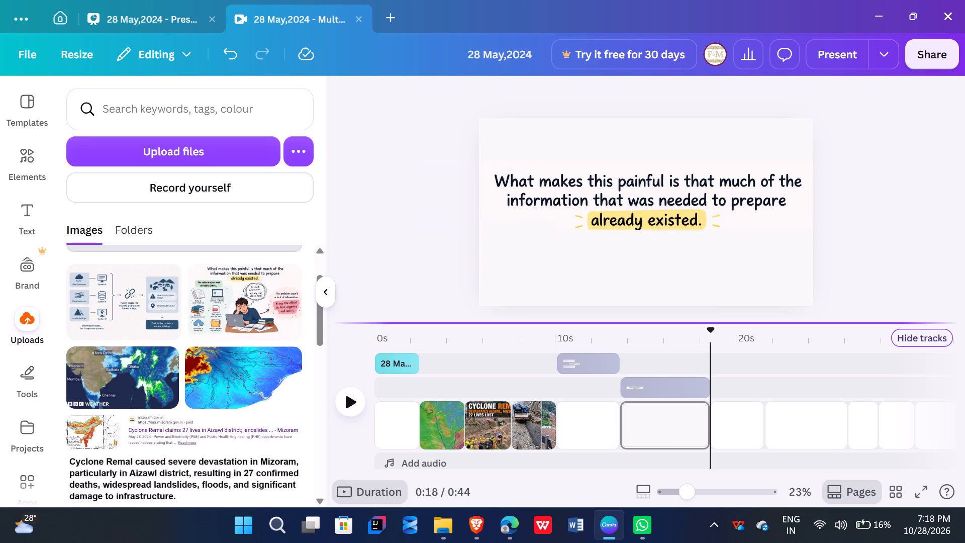
Set the sixth page's timing to 4.6 seconds, matching the "What makes this painful" page in the presentation.
{"action": "left_click", "coordinate": [590, 408]}
{"action": "left_click", "coordinate": [644, 418]}
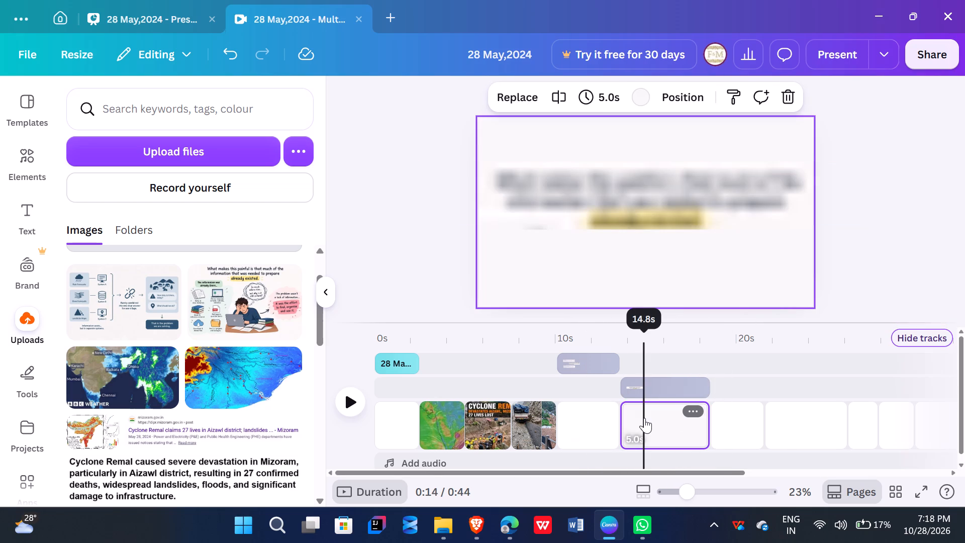
{"action": "left_click", "coordinate": [736, 417]}
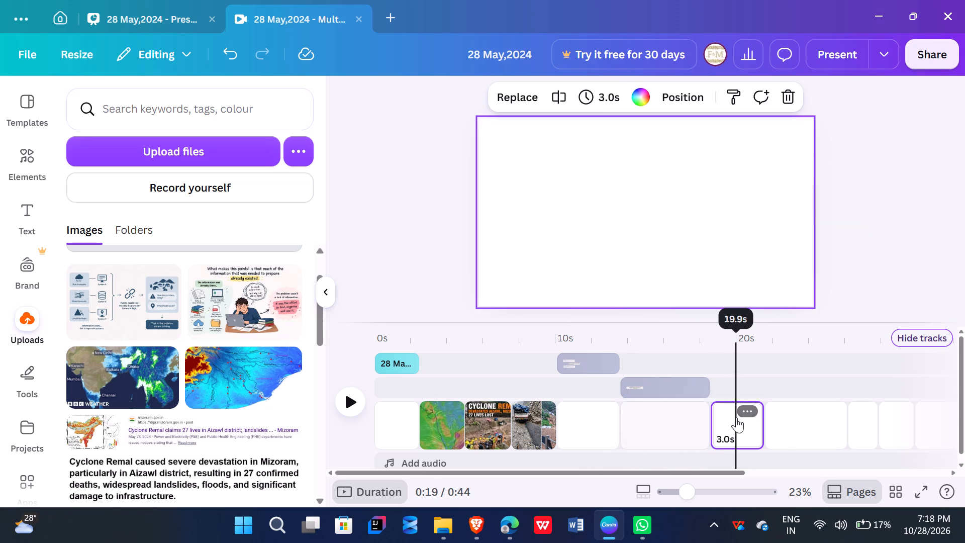
{"action": "left_click", "coordinate": [691, 422]}
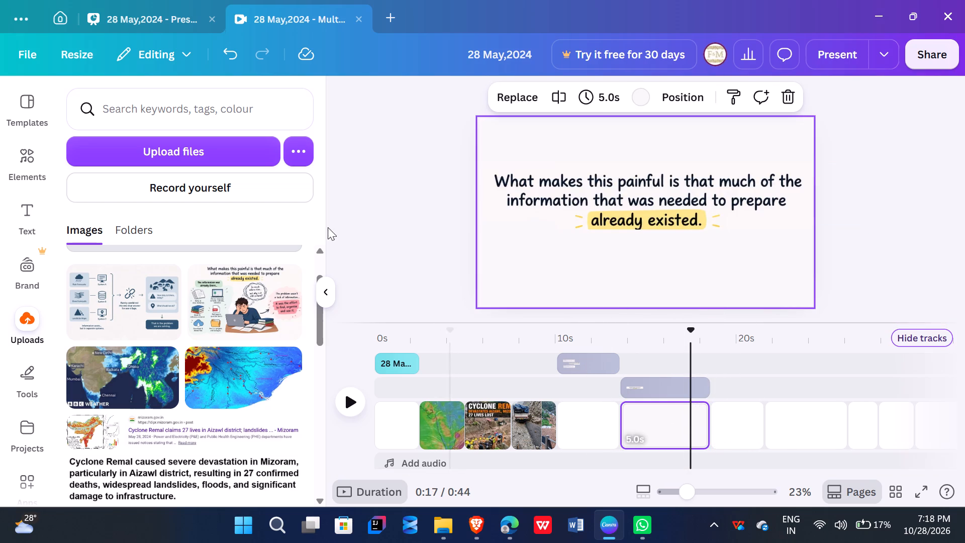
{"action": "left_click", "coordinate": [115, 0]}
{"action": "left_click", "coordinate": [115, 9]}
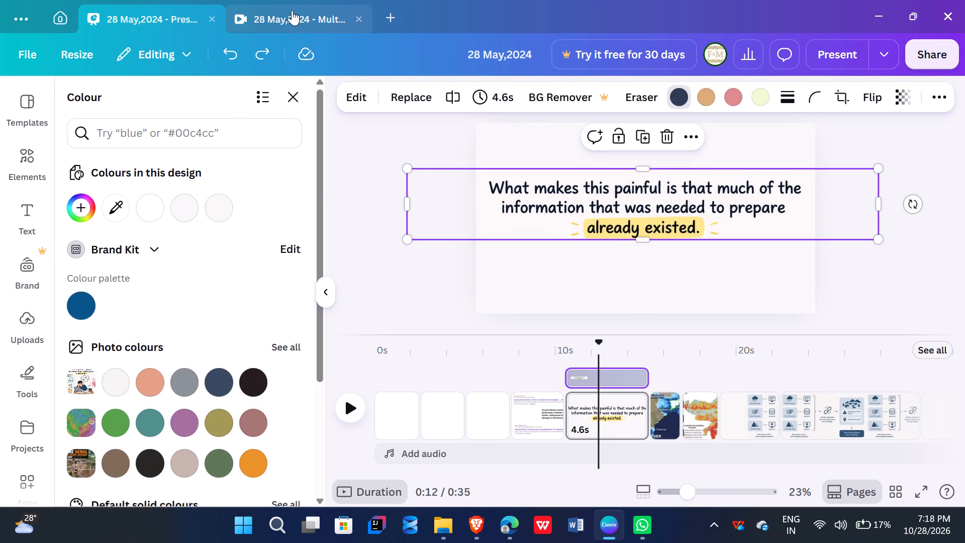
{"action": "left_click", "coordinate": [292, 10]}
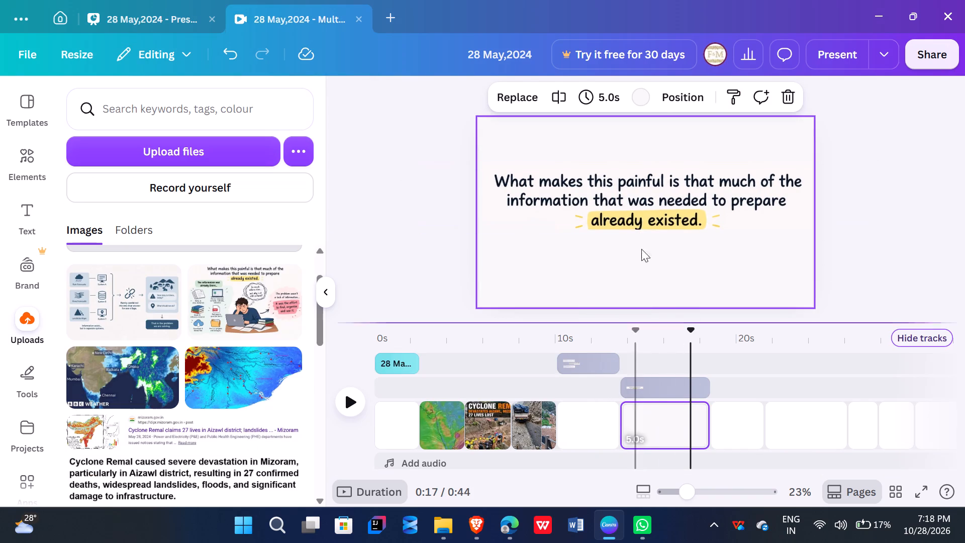
{"action": "left_click", "coordinate": [600, 99]}
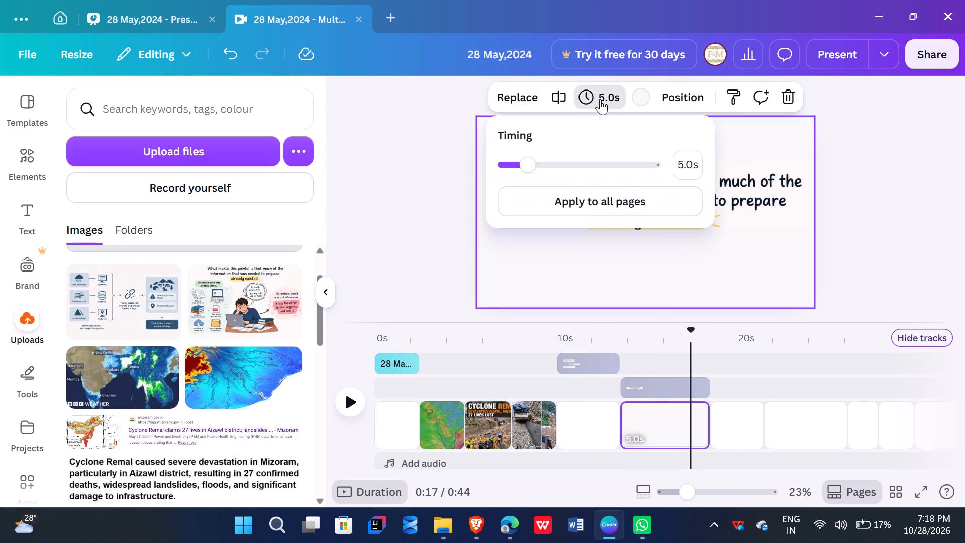
{"action": "left_click", "coordinate": [696, 172]}
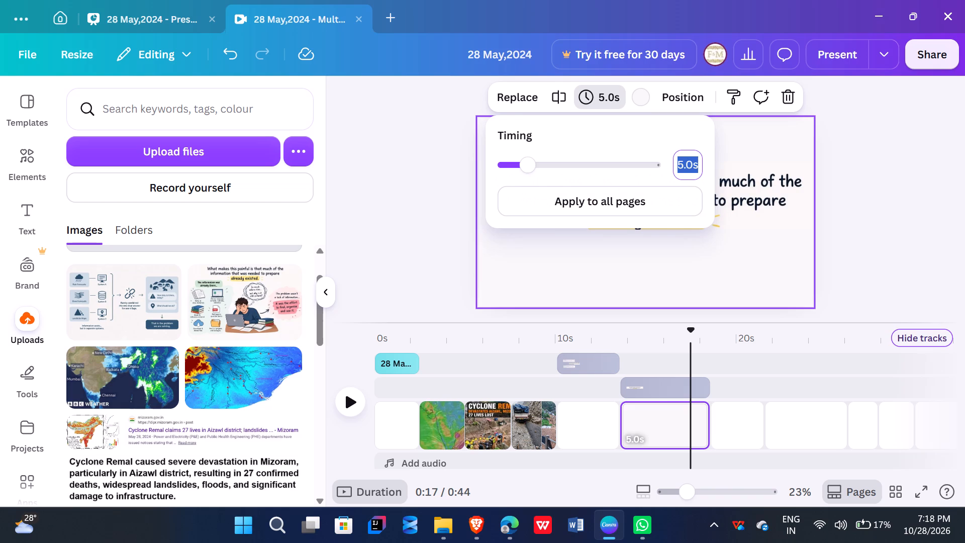
{"action": "key", "text": "BackSpace"}
{"action": "type", "text": "4.6"}
{"action": "key", "text": "Return"}
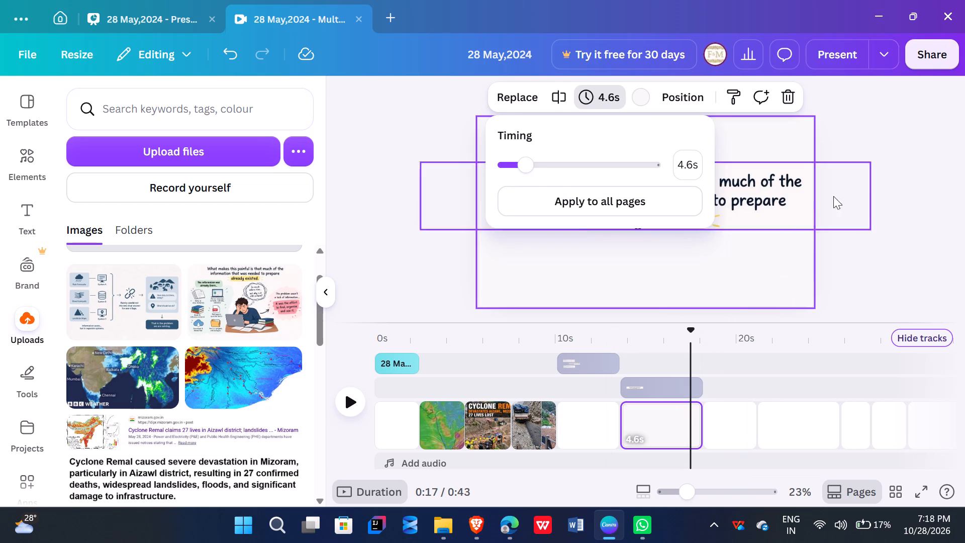
{"action": "left_click", "coordinate": [904, 197]}
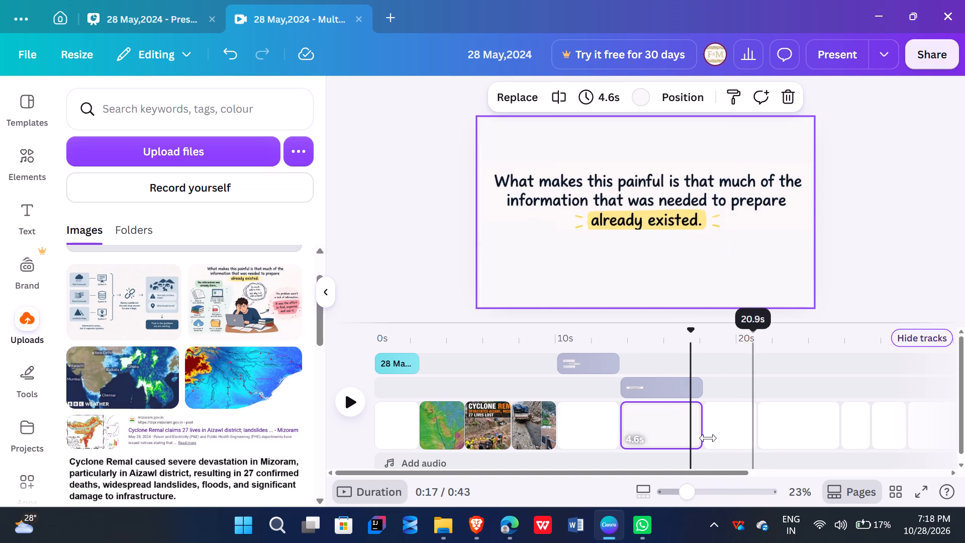
Examine the presentation page with the two side-by-side maps and compare it with the blank pages after the video's sixth page.
{"action": "left_click", "coordinate": [738, 426]}
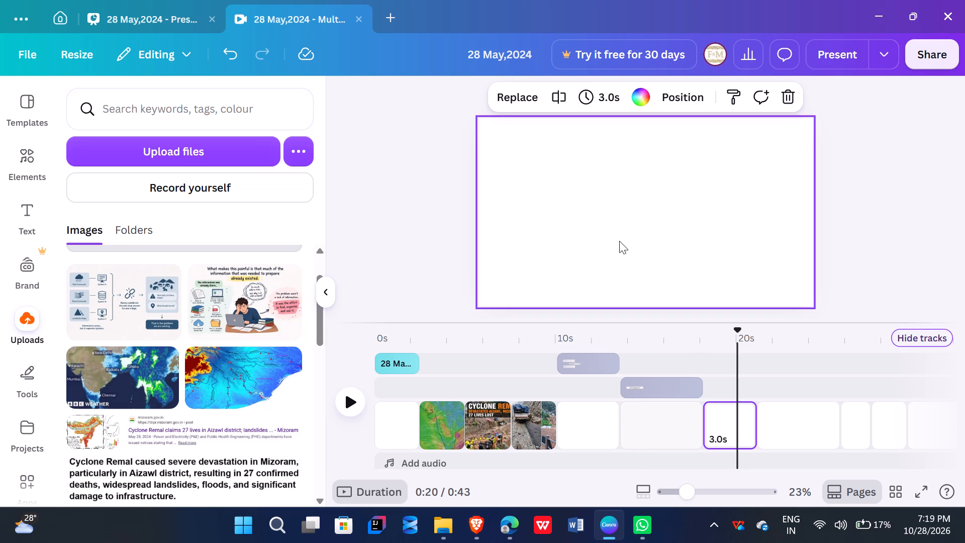
{"action": "left_click", "coordinate": [156, 8]}
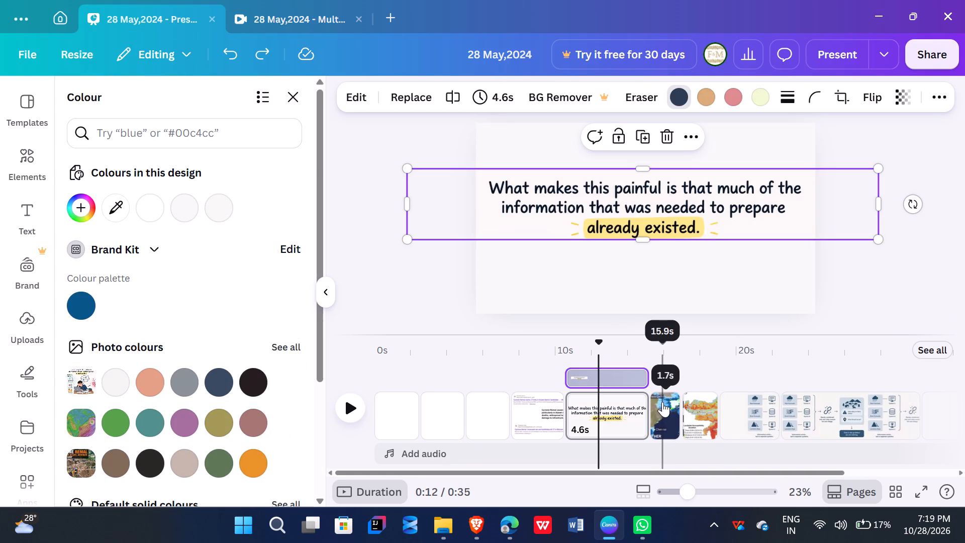
{"action": "left_click", "coordinate": [663, 400]}
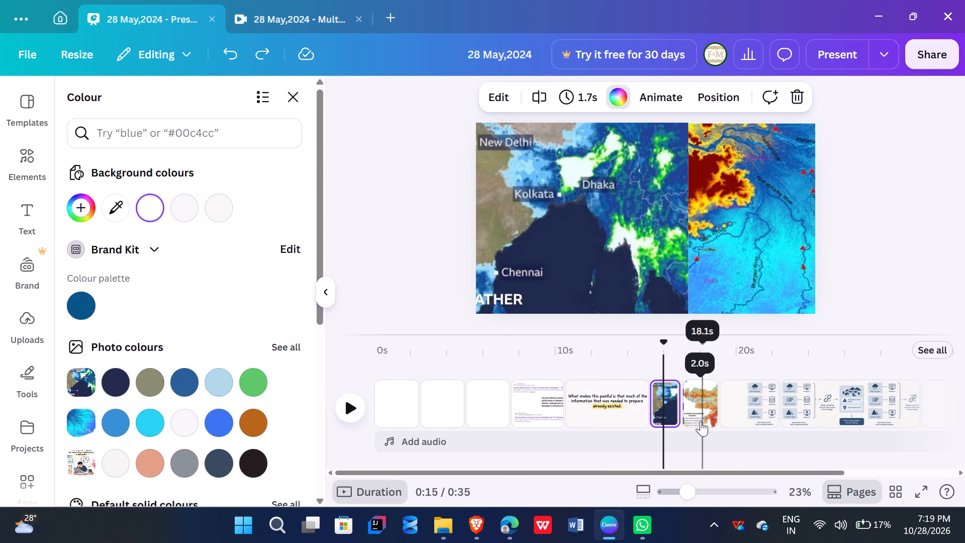
{"action": "left_click", "coordinate": [294, 14]}
{"action": "left_click", "coordinate": [795, 407]}
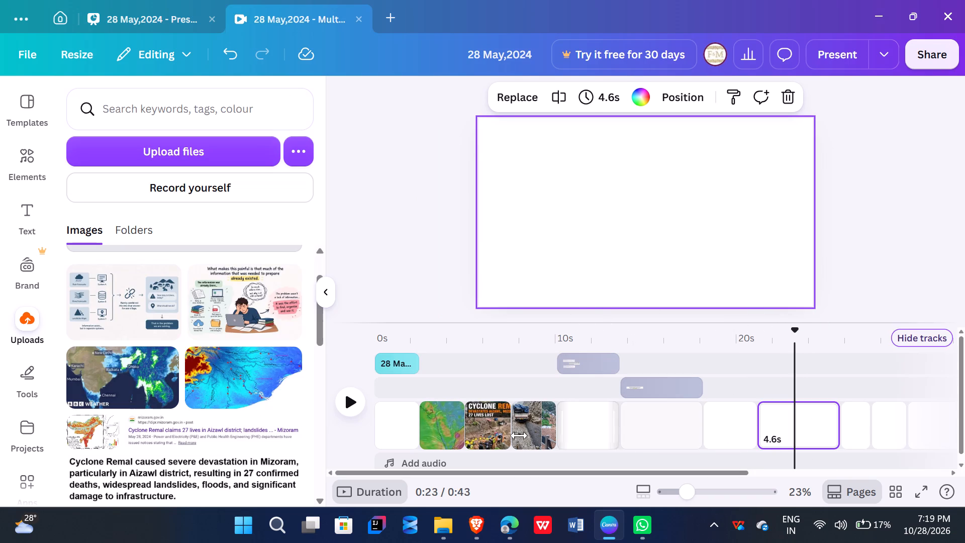
{"action": "left_click", "coordinate": [574, 435]}
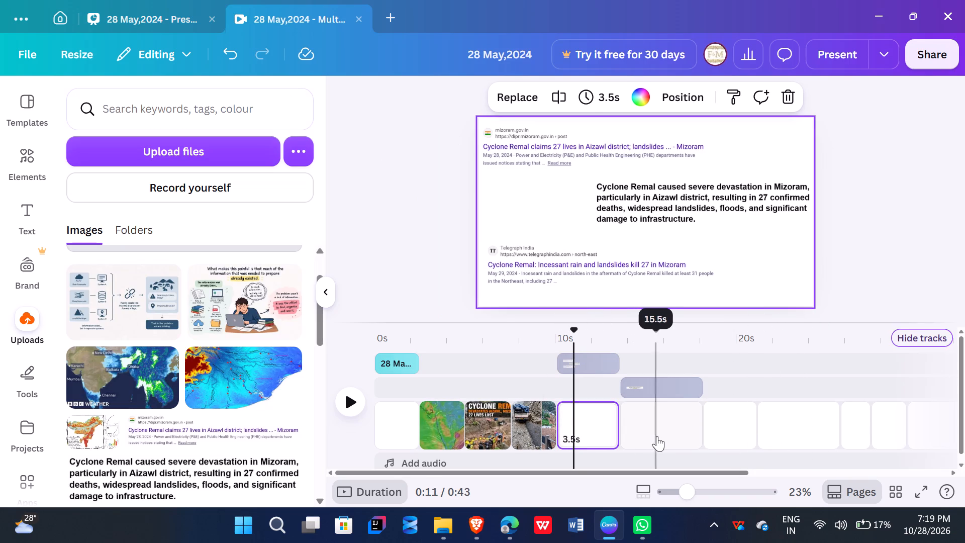
{"action": "left_click", "coordinate": [656, 436]}
{"action": "left_click", "coordinate": [716, 441]}
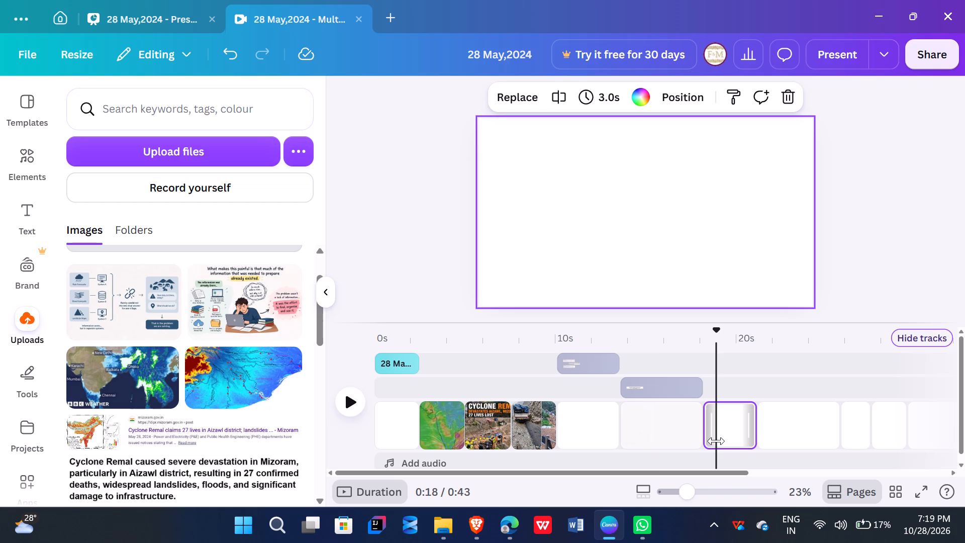
{"action": "left_click", "coordinate": [657, 432]}
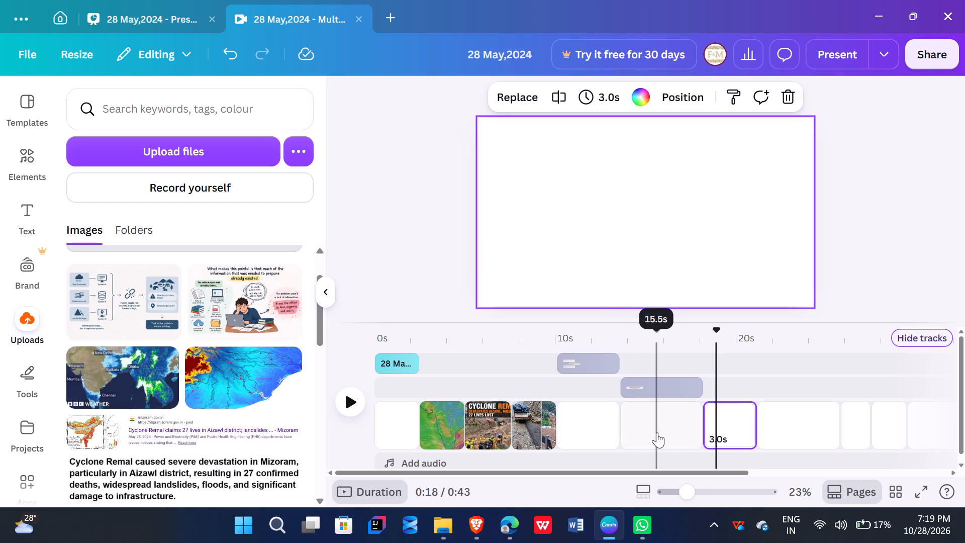
{"action": "left_click", "coordinate": [600, 432]}
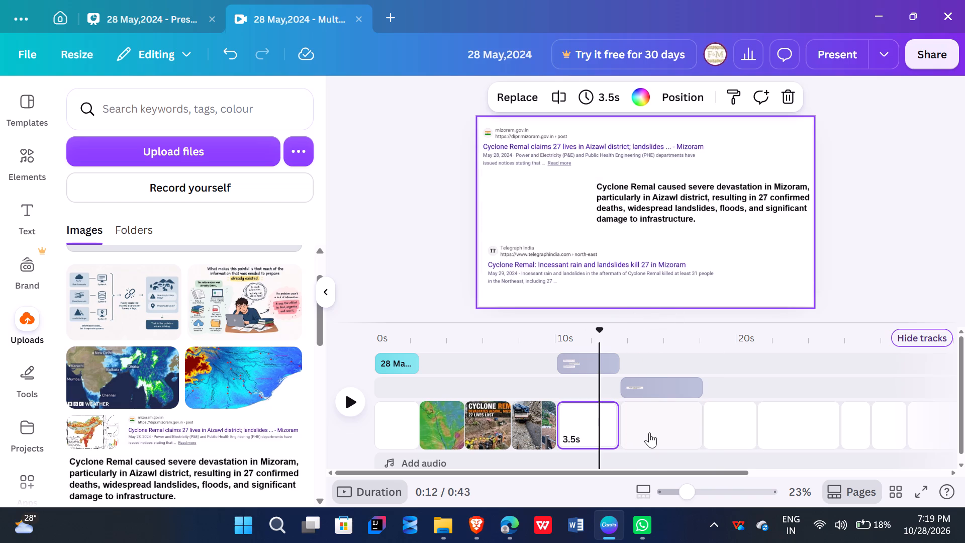
{"action": "left_click", "coordinate": [658, 432]}
{"action": "left_click", "coordinate": [730, 433]}
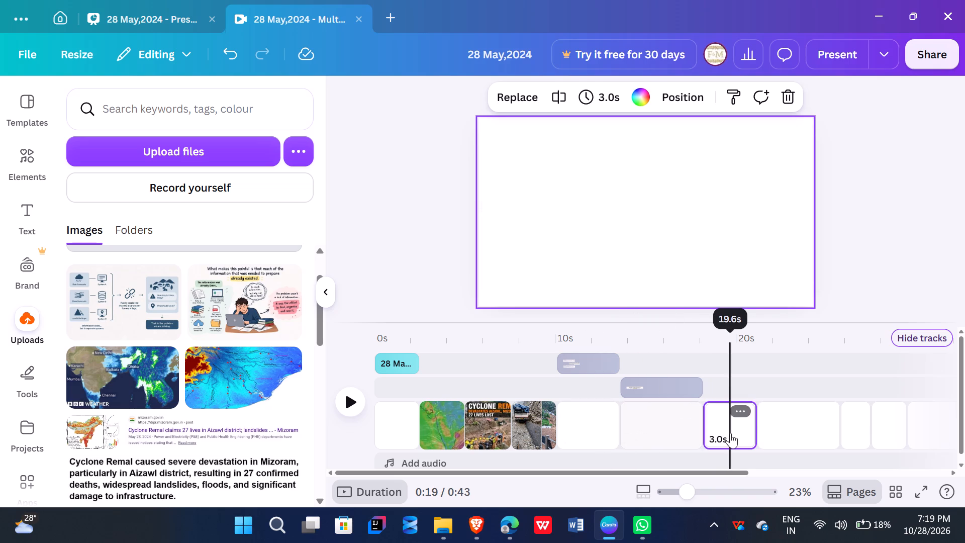
{"action": "left_click", "coordinate": [763, 432]}
{"action": "left_click", "coordinate": [787, 432]}
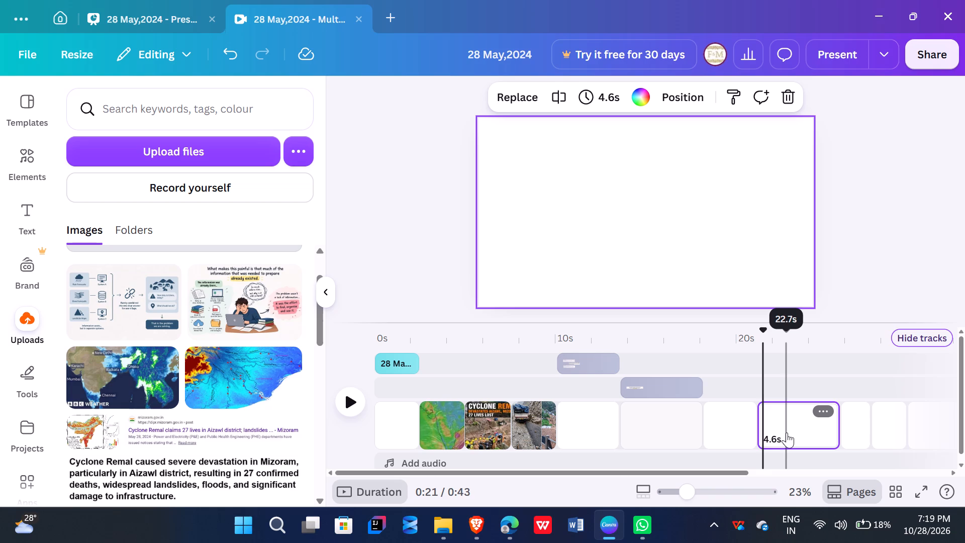
Delete the two blank pages of 3.0 and 4.6 seconds that follow the sixth page in the video.
{"action": "left_click", "coordinate": [737, 432]}
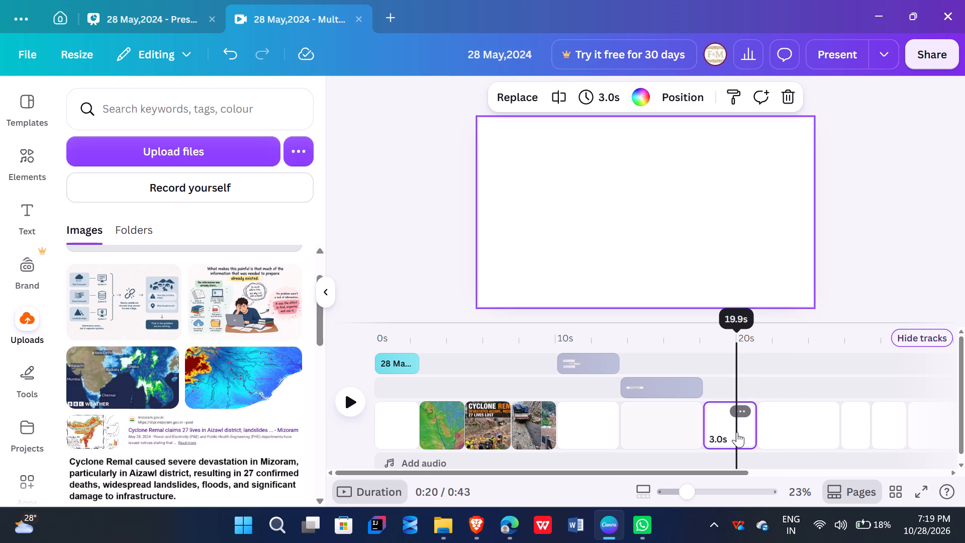
{"action": "key", "text": "Delete"}
{"action": "key", "text": "Delete"}
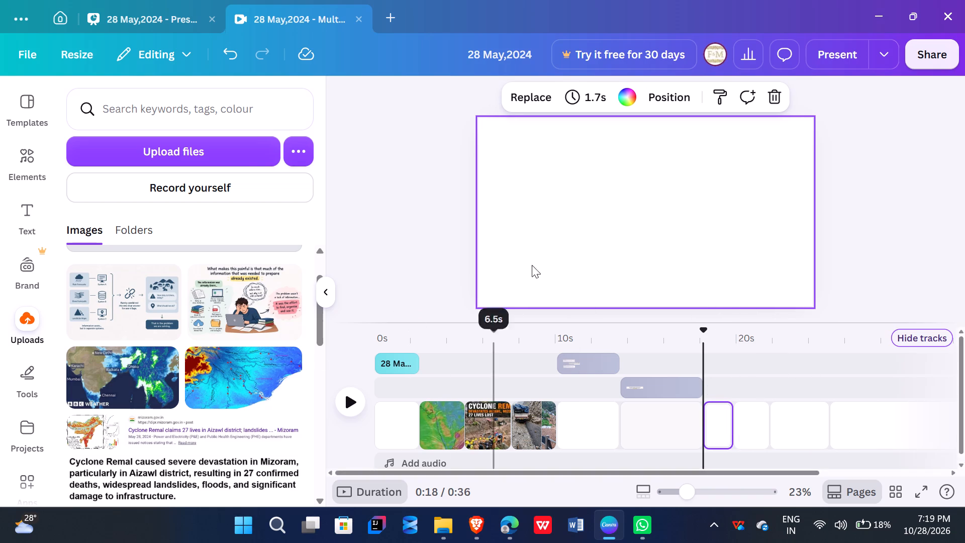
Add the uploaded BBC Weather map as a new page after the sixth page, following the presentation's two-map page.
{"action": "left_click", "coordinate": [154, 17]}
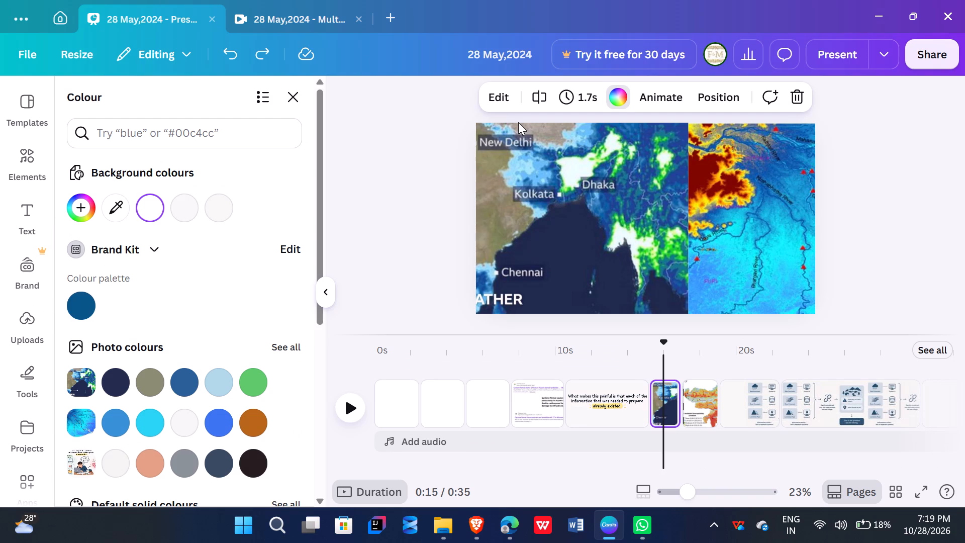
{"action": "left_click", "coordinate": [285, 14]}
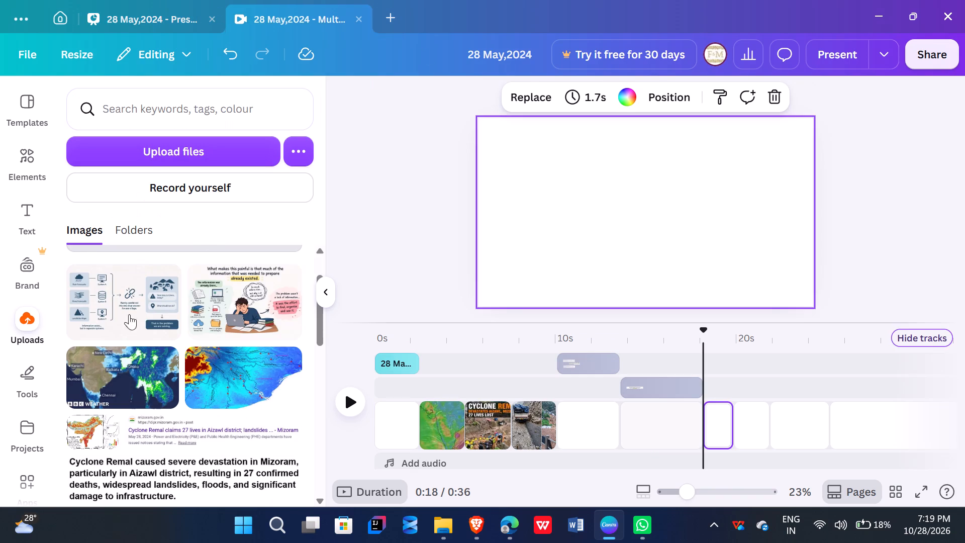
{"action": "left_click", "coordinate": [134, 365]}
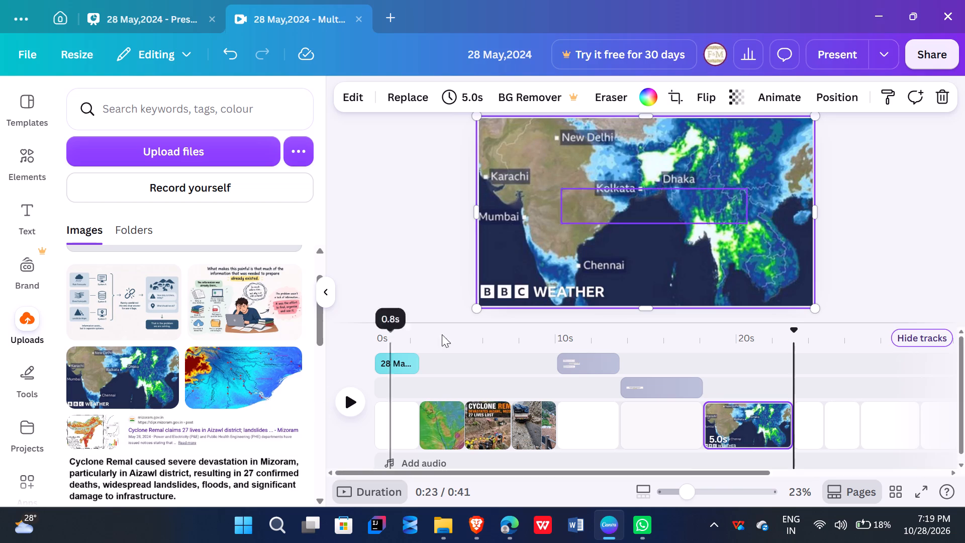
Crop the BBC Weather map to about 1,450 by 1,080 and shift it past the page's left edge, leaving the right part free.
{"action": "left_click_drag", "start_coordinate": [815, 210], "coordinate": [693, 211]}
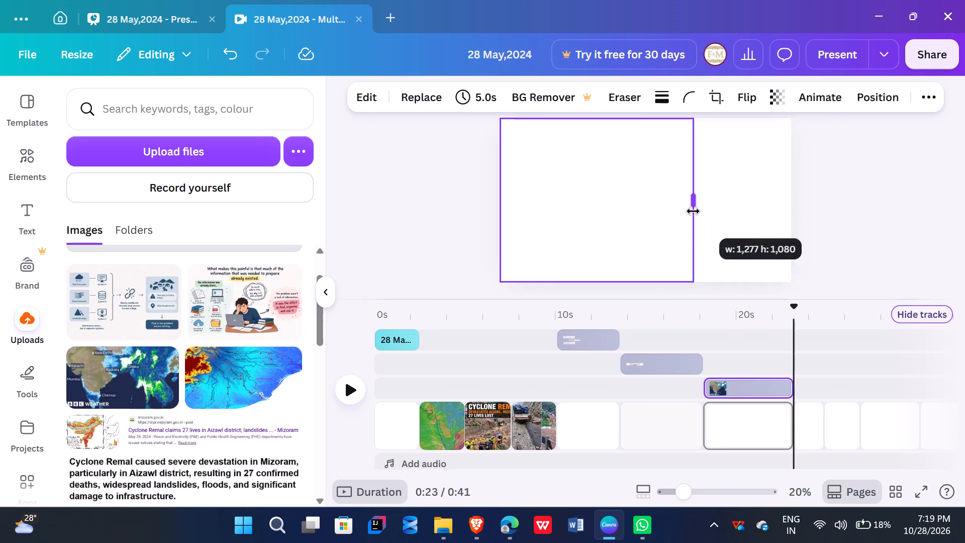
{"action": "left_click_drag", "start_coordinate": [693, 211], "coordinate": [631, 211]}
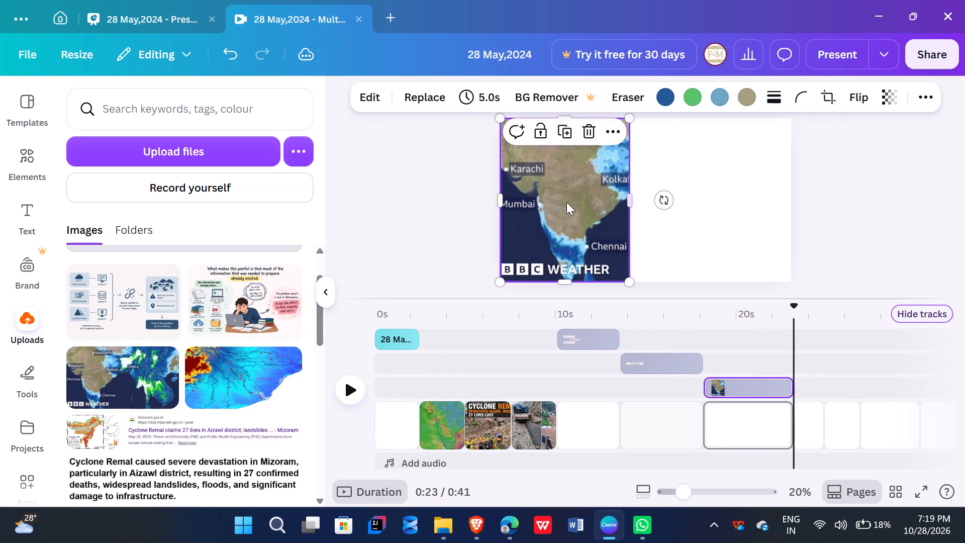
{"action": "left_click_drag", "start_coordinate": [566, 202], "coordinate": [526, 204]}
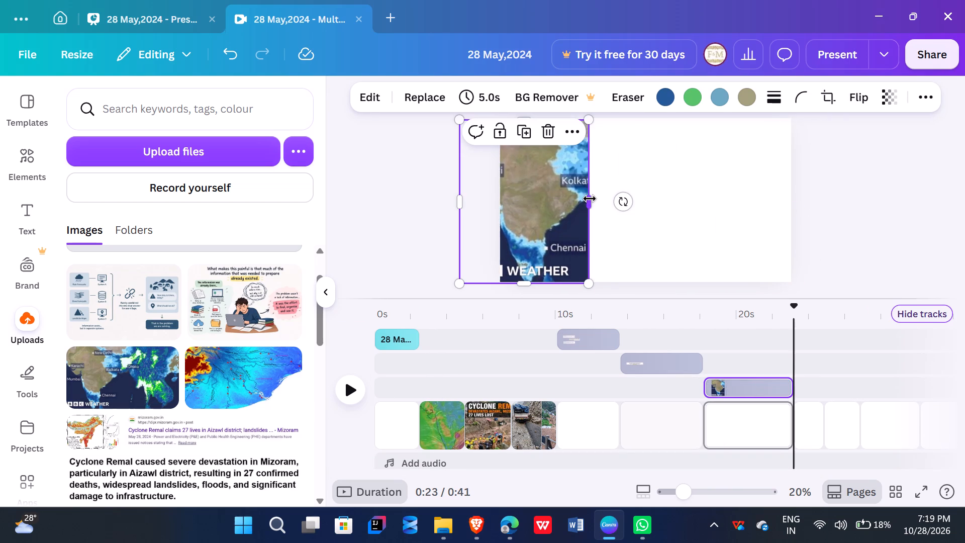
{"action": "left_click_drag", "start_coordinate": [590, 199], "coordinate": [633, 201]}
{"action": "left_click_drag", "start_coordinate": [567, 195], "coordinate": [549, 196]}
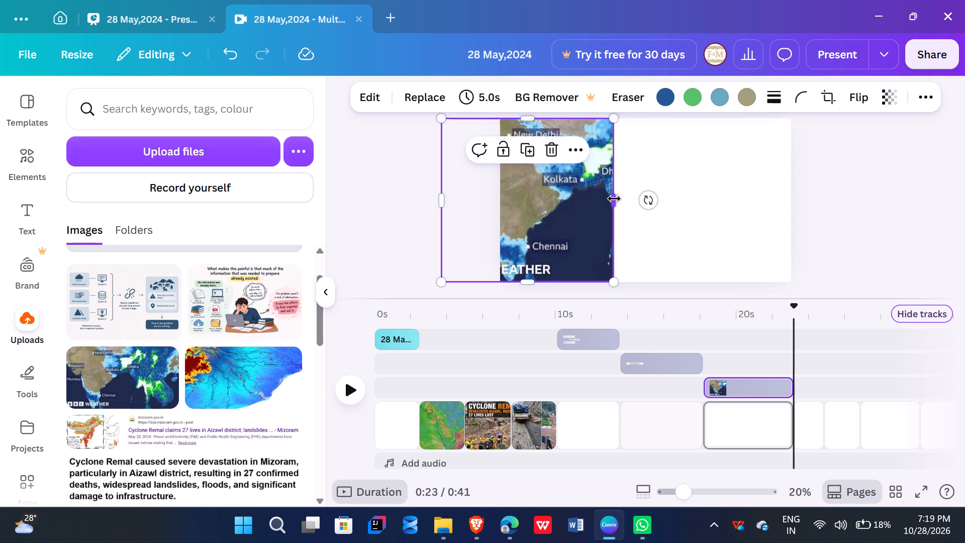
{"action": "left_click_drag", "start_coordinate": [614, 199], "coordinate": [662, 197]}
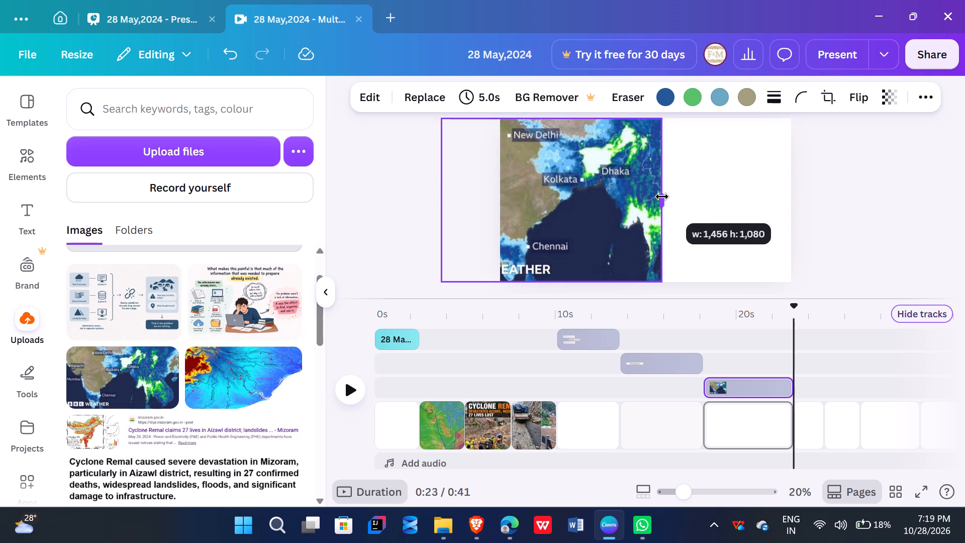
{"action": "left_click_drag", "start_coordinate": [662, 197], "coordinate": [660, 197]}
Add the uploaded blue river map as a page directly after the sixth page and move the BBC Weather map onto it.
{"action": "left_click", "coordinate": [248, 388]}
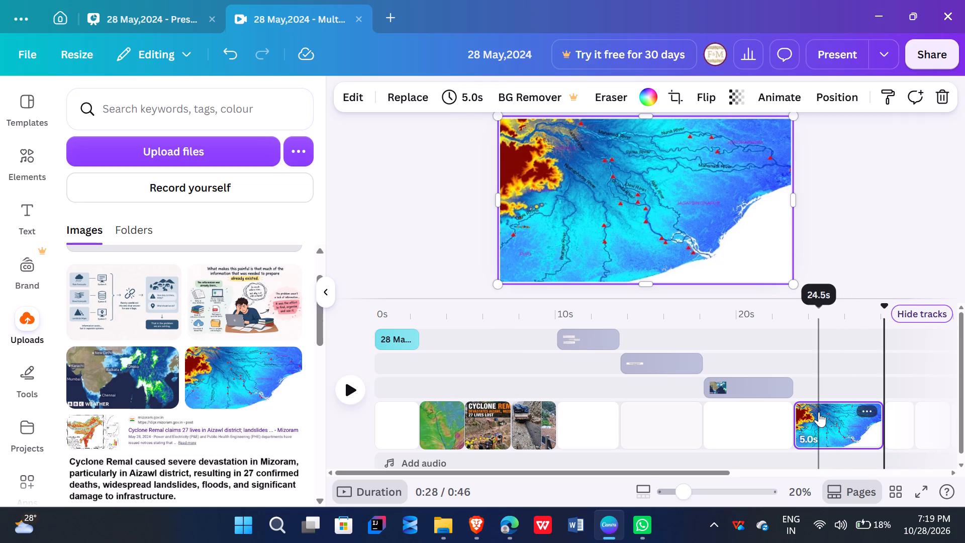
{"action": "left_click_drag", "start_coordinate": [819, 412], "coordinate": [739, 420]}
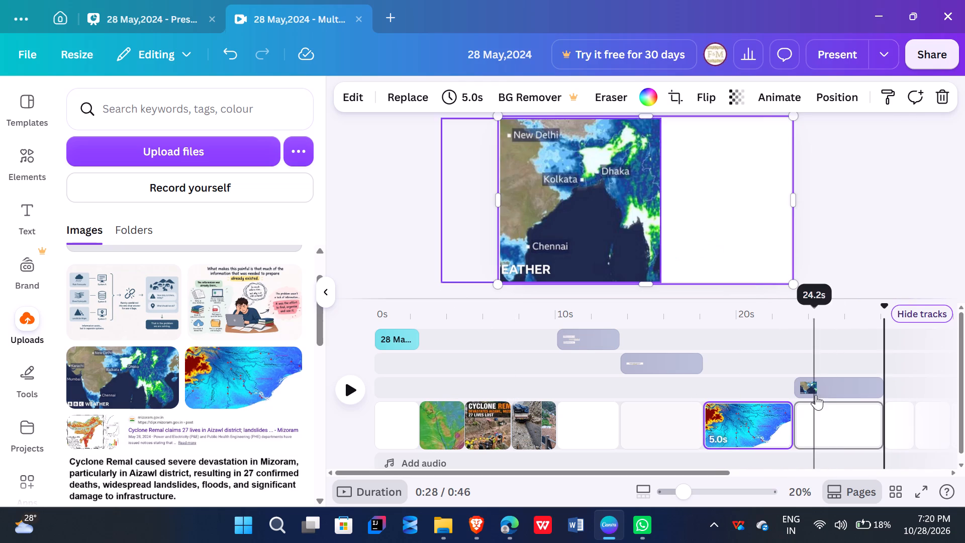
{"action": "left_click_drag", "start_coordinate": [822, 385], "coordinate": [732, 388]}
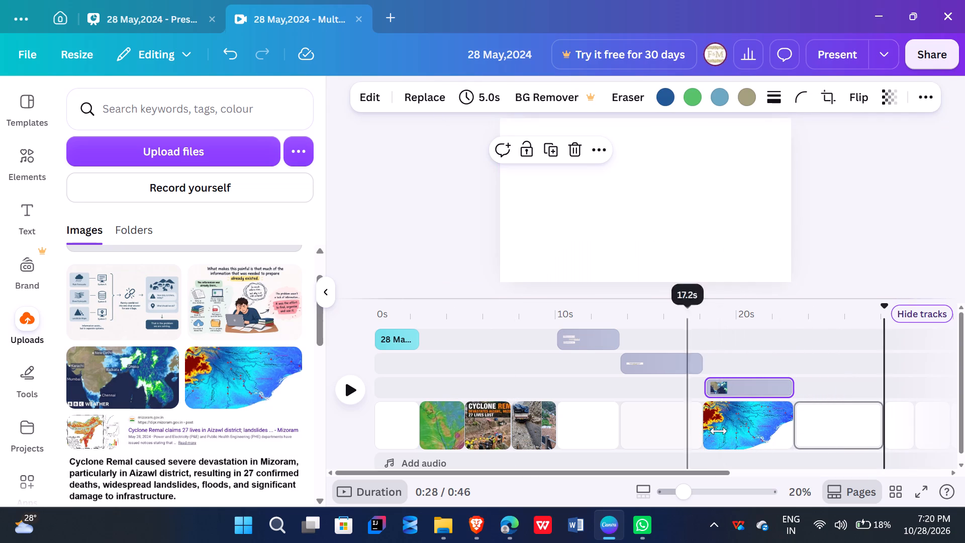
{"action": "left_click", "coordinate": [656, 407]}
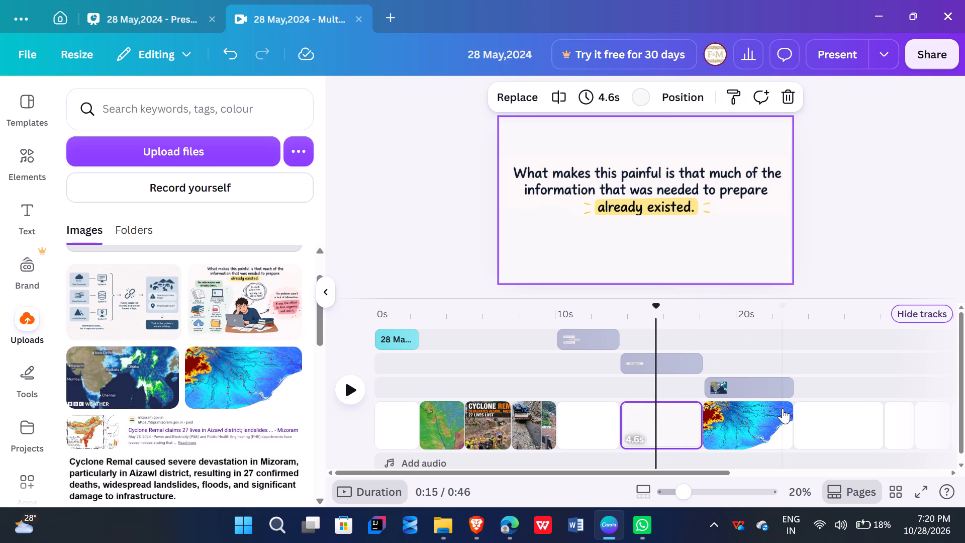
{"action": "left_click", "coordinate": [783, 408]}
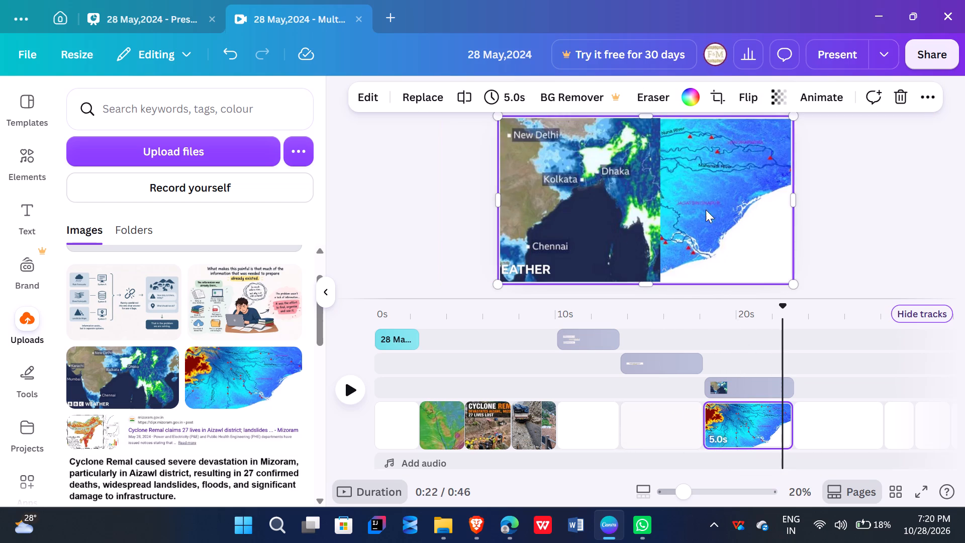
Crop the river map to about 705 by 981 with its left edge against the BBC Weather map.
{"action": "left_click_drag", "start_coordinate": [500, 201], "coordinate": [602, 205]}
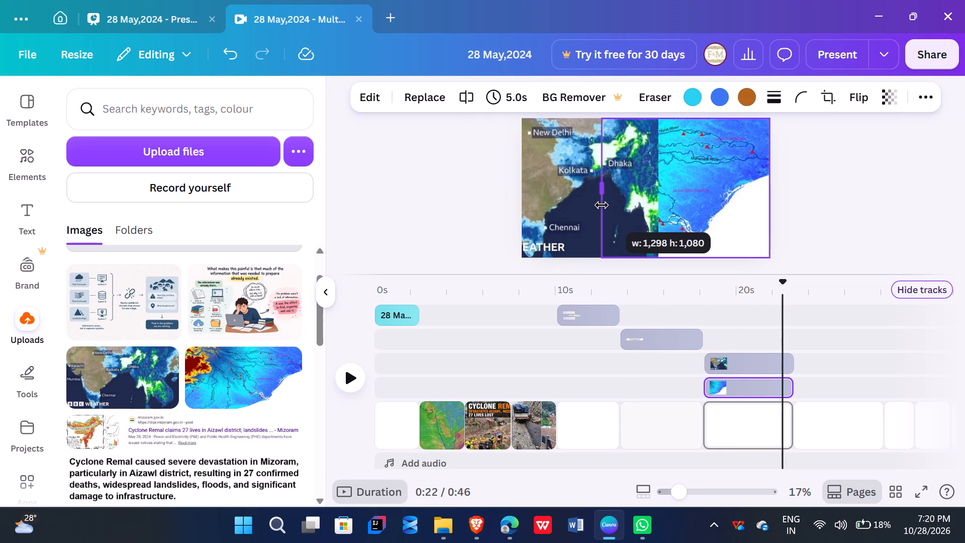
{"action": "left_click_drag", "start_coordinate": [602, 205], "coordinate": [658, 212]}
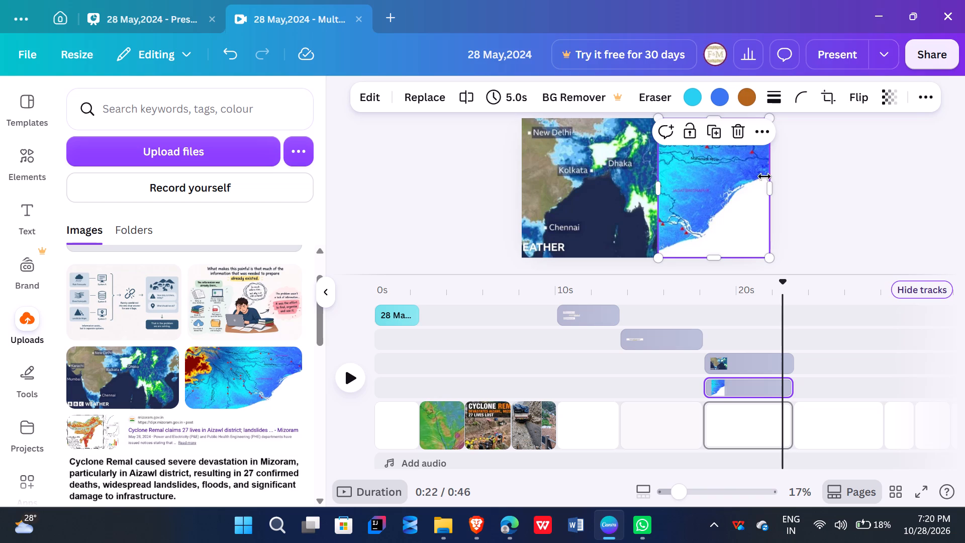
{"action": "left_click_drag", "start_coordinate": [741, 175], "coordinate": [756, 185]}
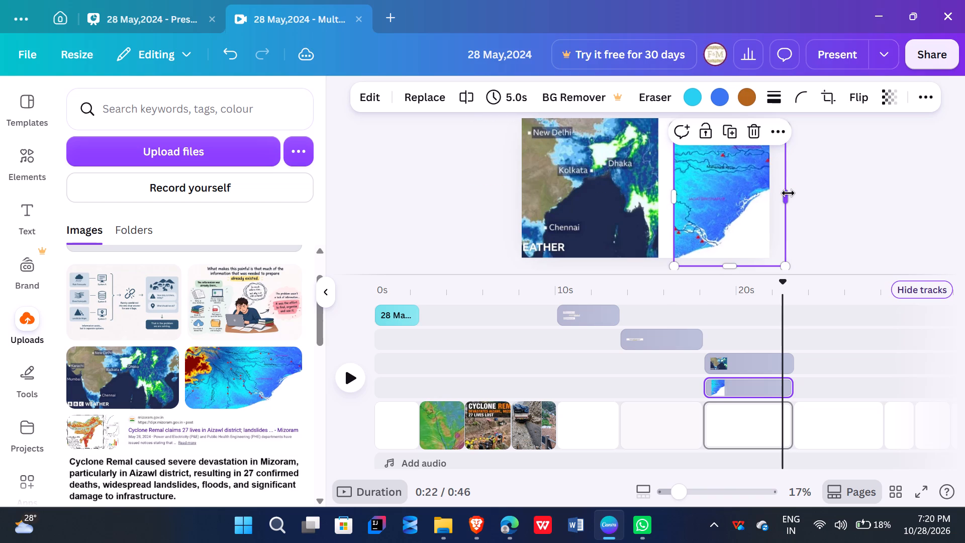
{"action": "left_click_drag", "start_coordinate": [789, 195], "coordinate": [752, 186]}
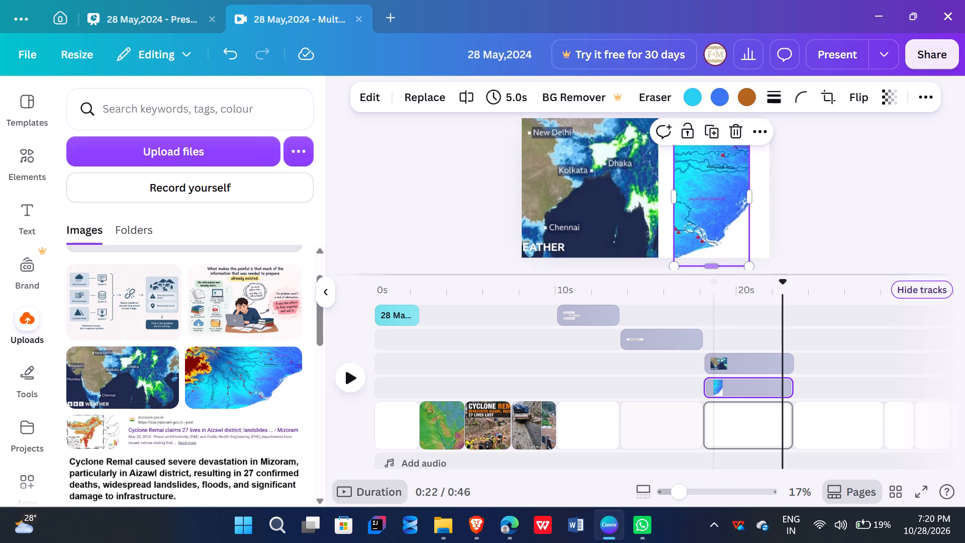
{"action": "left_click_drag", "start_coordinate": [715, 273], "coordinate": [715, 297]}
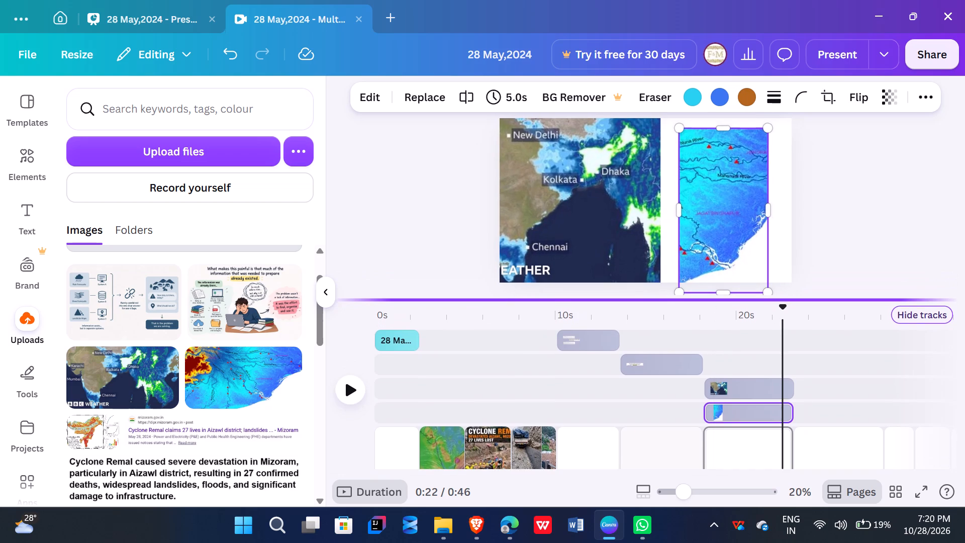
{"action": "left_click_drag", "start_coordinate": [726, 287], "coordinate": [727, 271]}
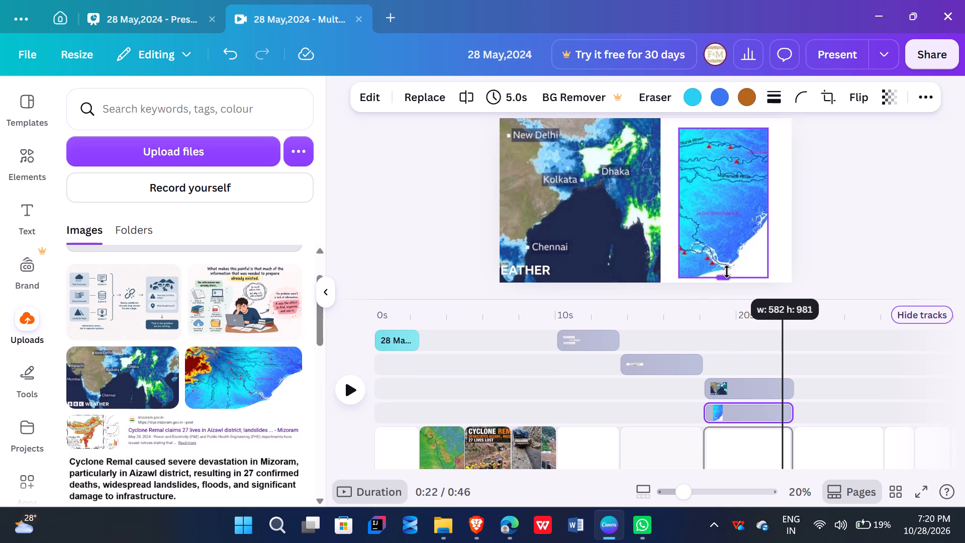
{"action": "left_click_drag", "start_coordinate": [727, 271], "coordinate": [727, 272]}
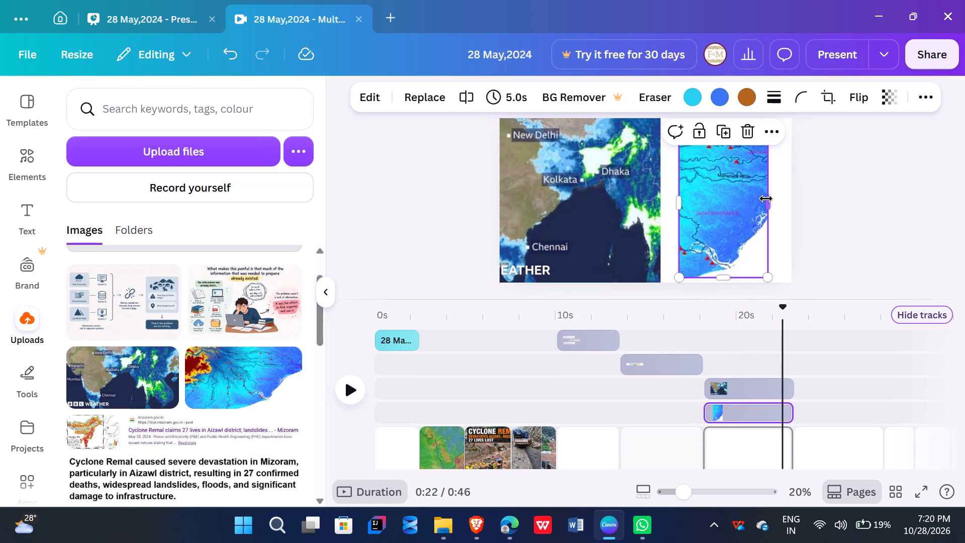
{"action": "left_click_drag", "start_coordinate": [681, 199], "coordinate": [664, 201]}
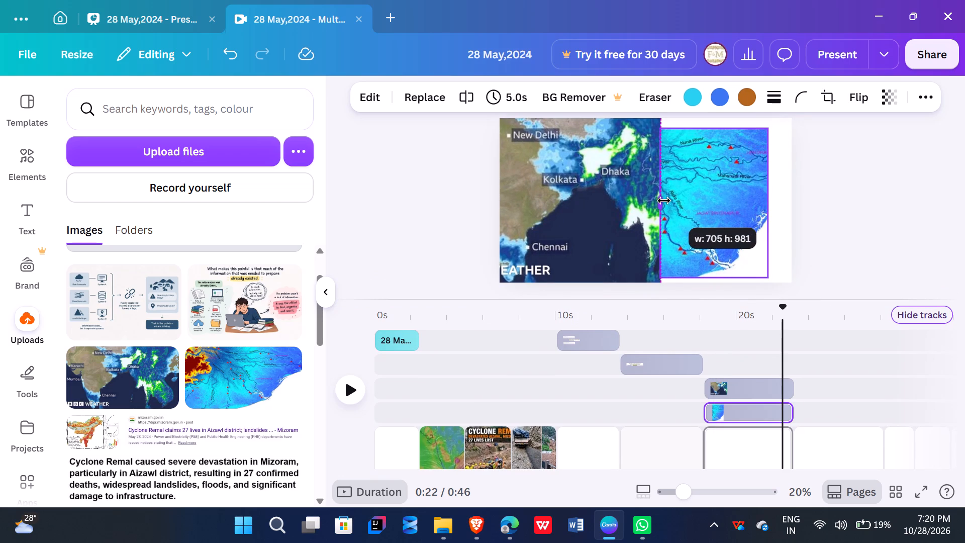
{"action": "left_click_drag", "start_coordinate": [664, 201], "coordinate": [665, 201]}
Extend the river map's top, outer and bottom edges so it fills the page area beside the BBC Weather map.
{"action": "scroll", "coordinate": [836, 219], "scroll_direction": "up", "scroll_amount": 1}
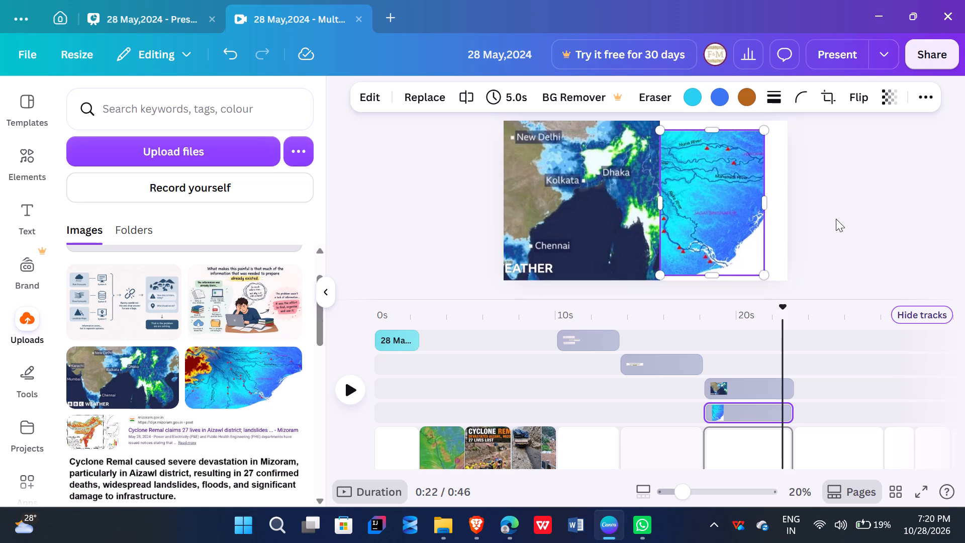
{"action": "left_click_drag", "start_coordinate": [702, 147], "coordinate": [702, 141]}
{"action": "left_click_drag", "start_coordinate": [741, 198], "coordinate": [748, 201]}
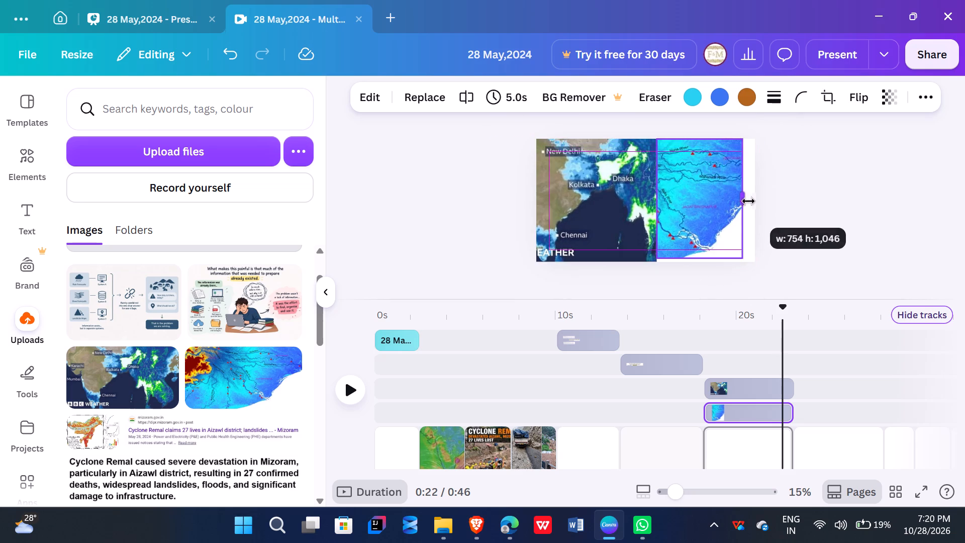
{"action": "left_click_drag", "start_coordinate": [748, 201], "coordinate": [756, 204]}
{"action": "left_click_drag", "start_coordinate": [706, 263], "coordinate": [706, 268]}
{"action": "left_click", "coordinate": [792, 257]}
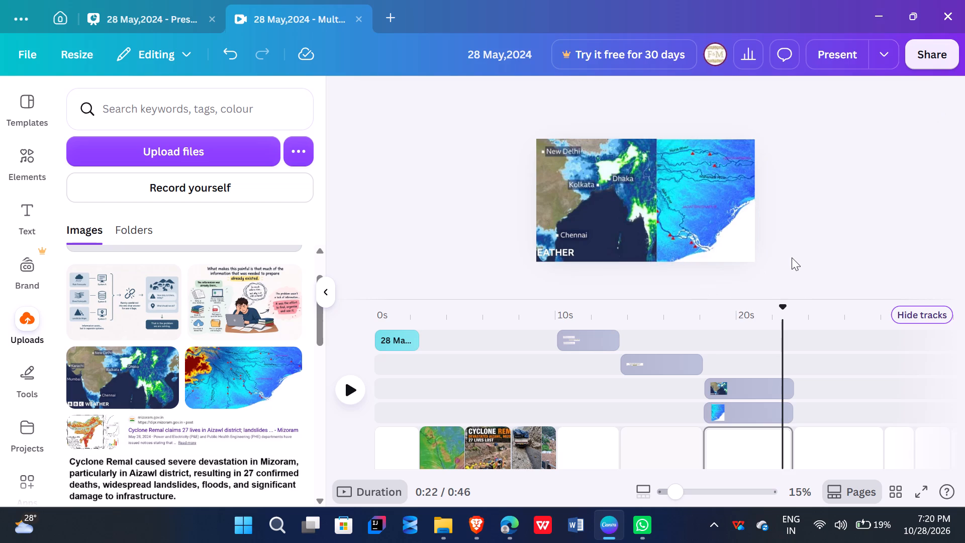
Delete the blank 5.0-second page that follows the two-map page.
{"action": "scroll", "coordinate": [780, 401], "scroll_direction": "down", "scroll_amount": 2}
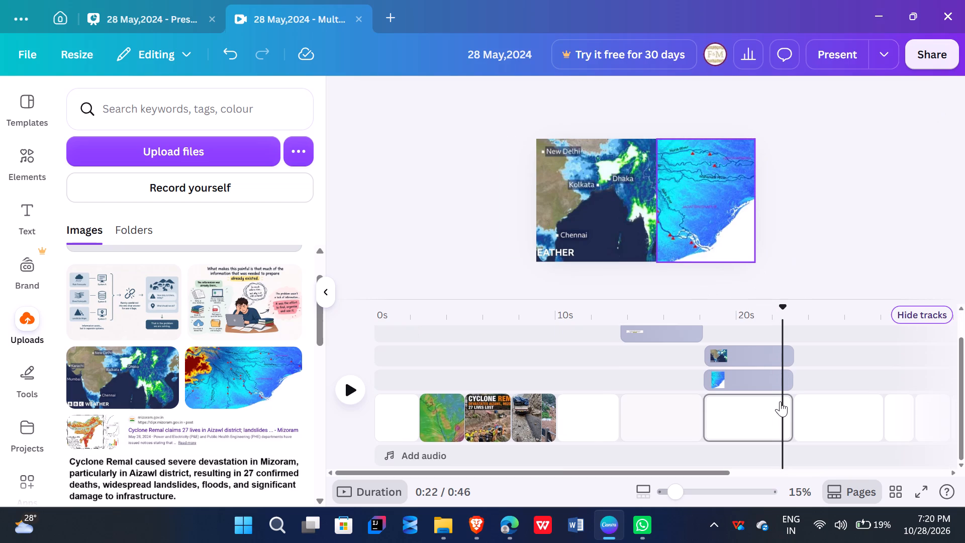
{"action": "left_click", "coordinate": [673, 413]}
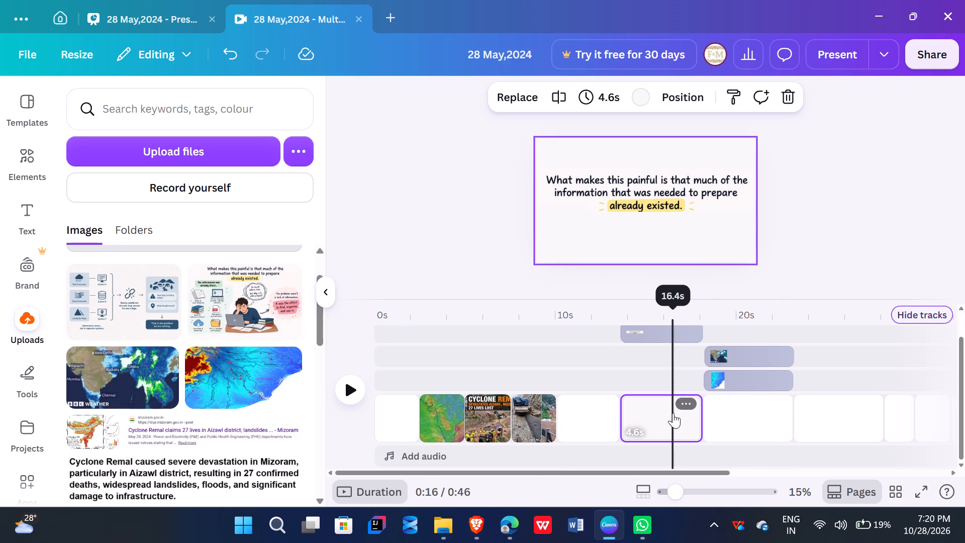
{"action": "left_click", "coordinate": [723, 419]}
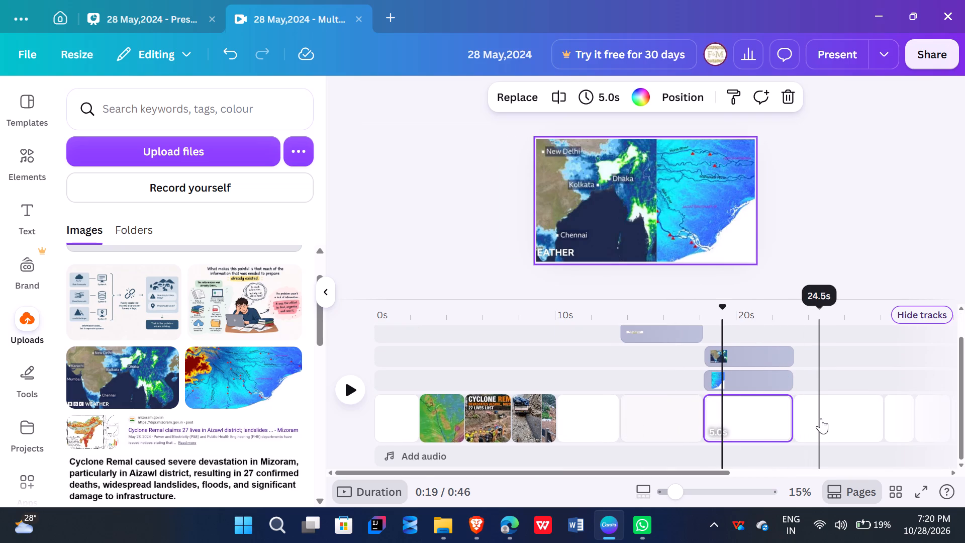
{"action": "left_click", "coordinate": [838, 413]}
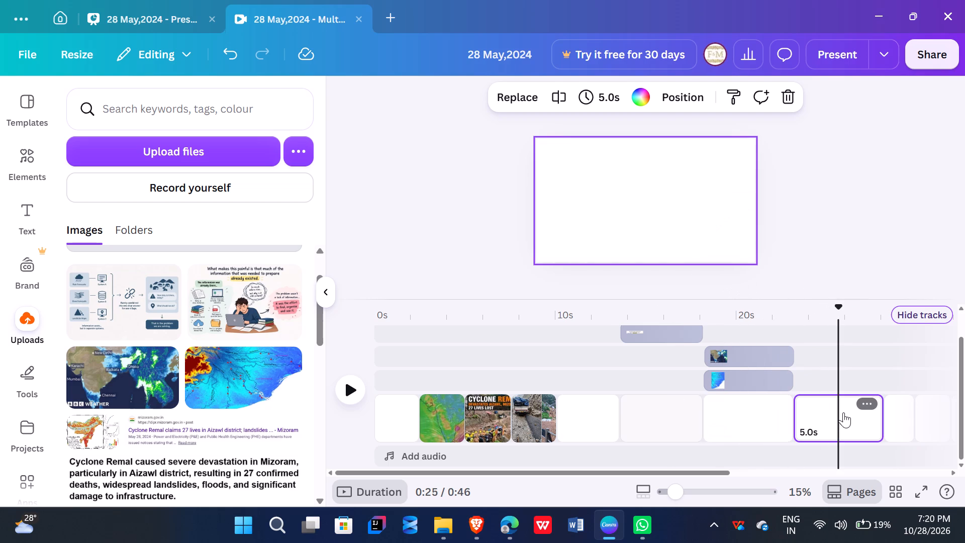
{"action": "key", "text": "Delete"}
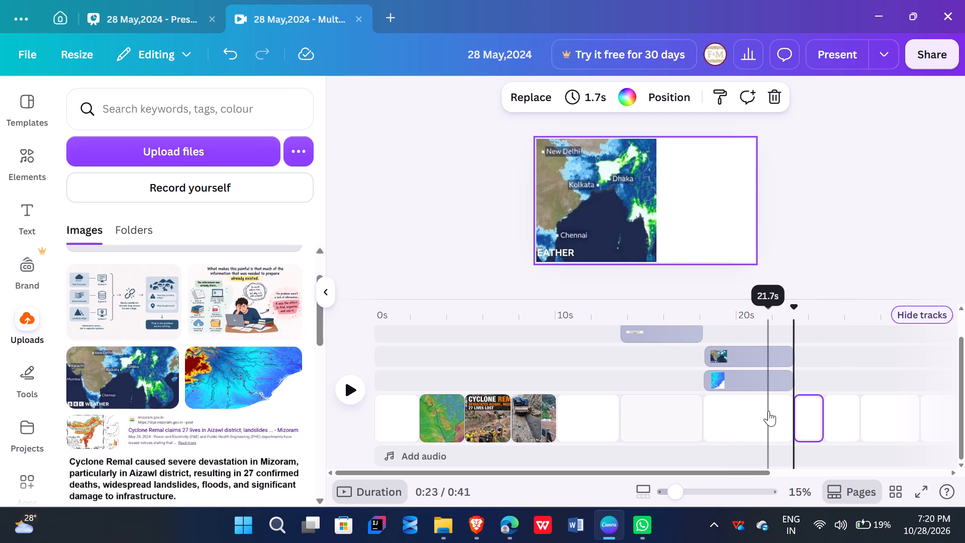
Set the timing of the two-map page to 1.7 seconds.
{"action": "left_click", "coordinate": [768, 411]}
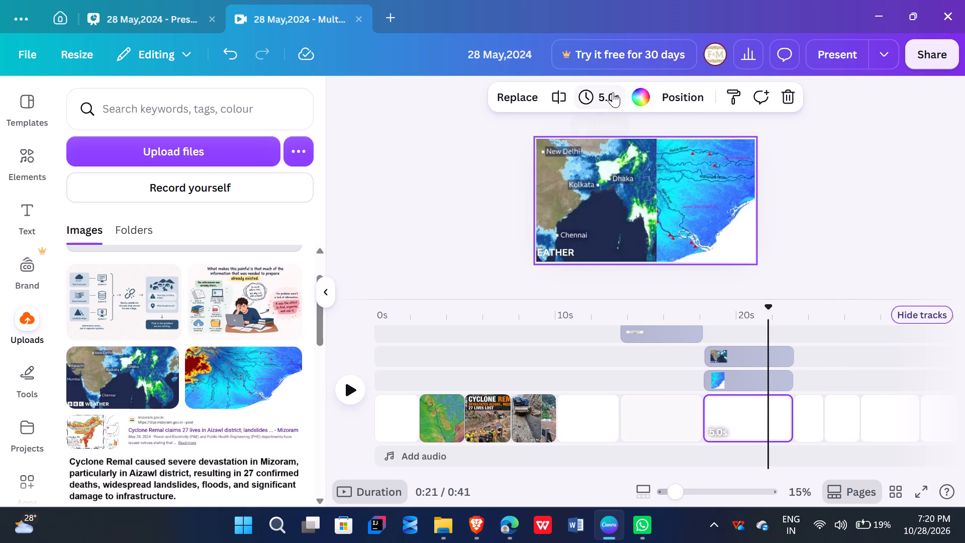
{"action": "left_click", "coordinate": [613, 92]}
{"action": "left_click", "coordinate": [691, 161]}
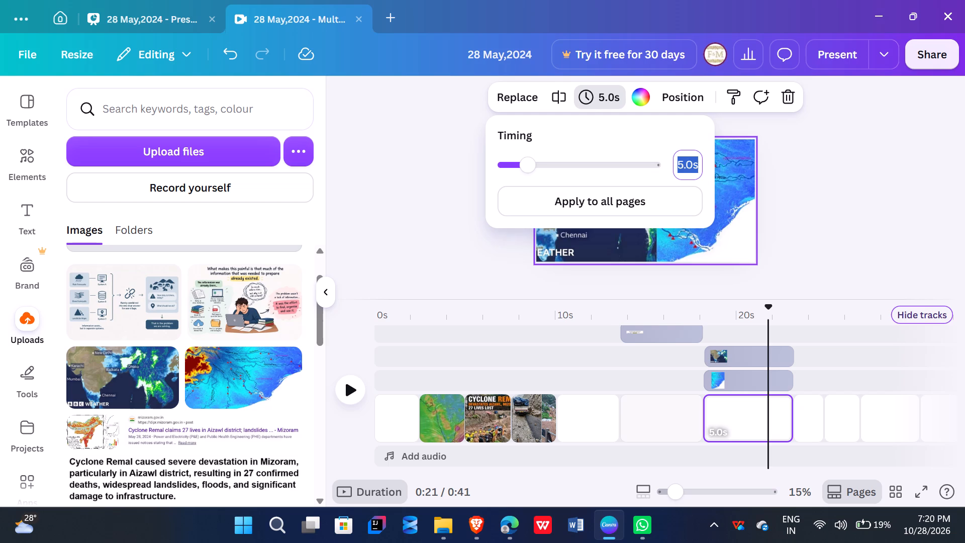
{"action": "key", "text": "BackSpace"}
{"action": "type", "text": "1.7"}
{"action": "key", "text": "Return"}
Delete the blank 1.7-second page directly after the two-map page.
{"action": "left_click", "coordinate": [683, 431]}
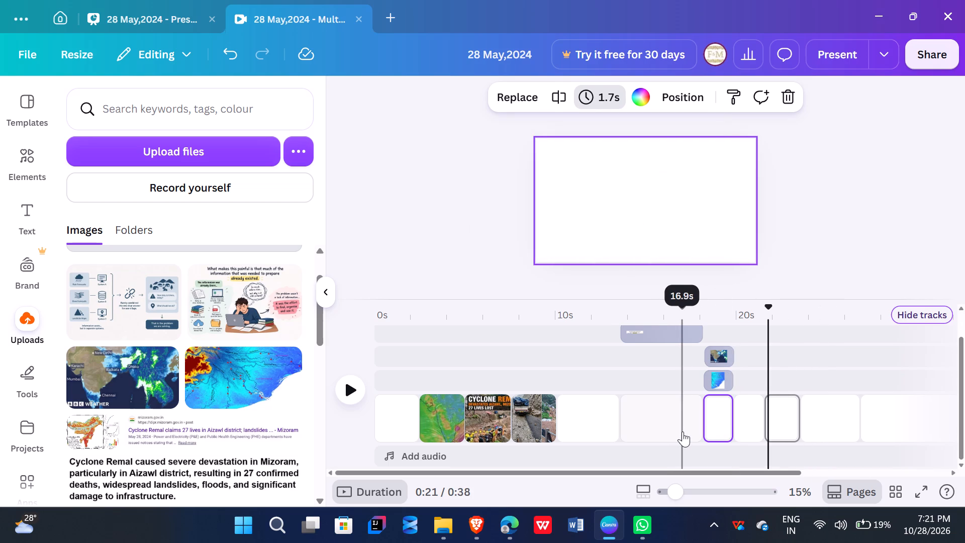
{"action": "left_click", "coordinate": [742, 433]}
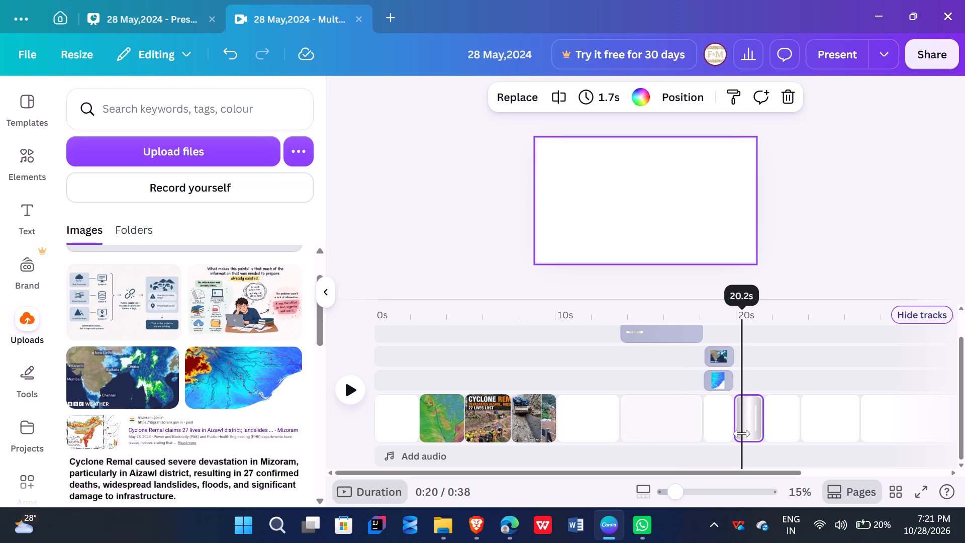
{"action": "key", "text": "Delete"}
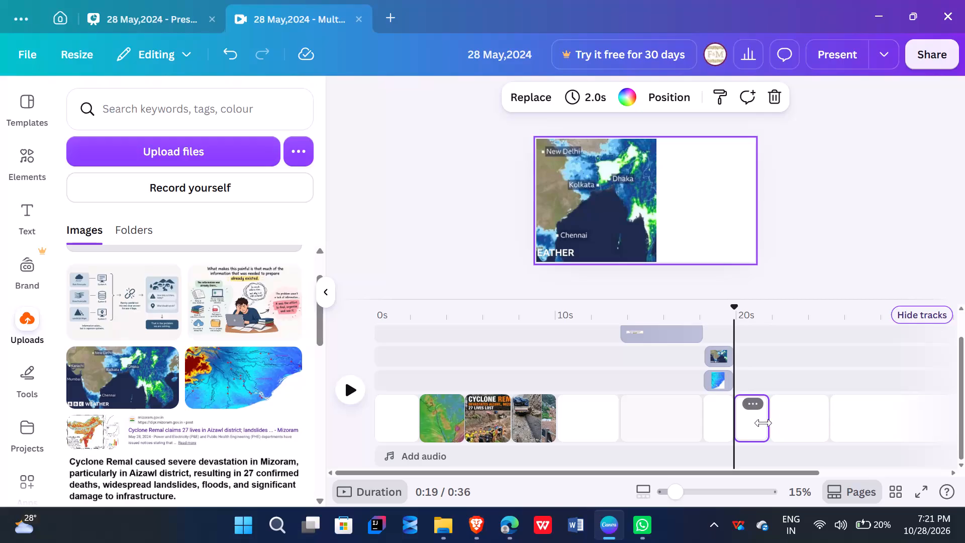
Add the uploaded landslide susceptibility map as a full page directly after the two-map page.
{"action": "left_click", "coordinate": [752, 423]}
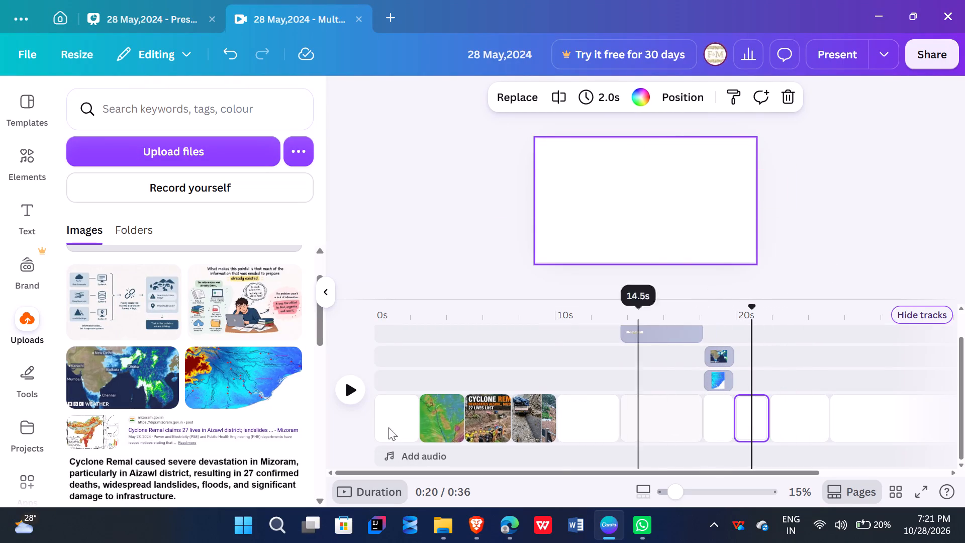
{"action": "scroll", "coordinate": [202, 394], "scroll_direction": "down", "scroll_amount": 1}
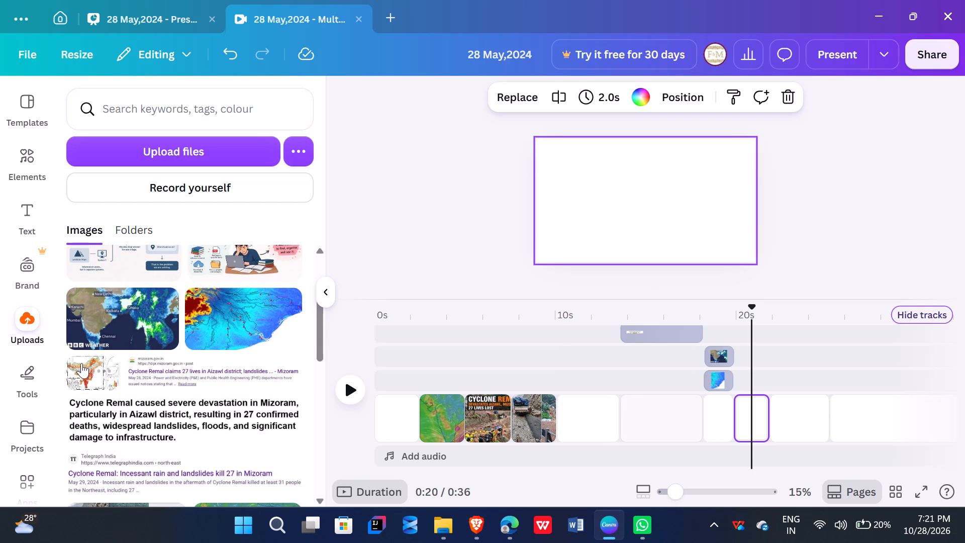
{"action": "left_click", "coordinate": [81, 363]}
{"action": "left_click", "coordinate": [81, 363]}
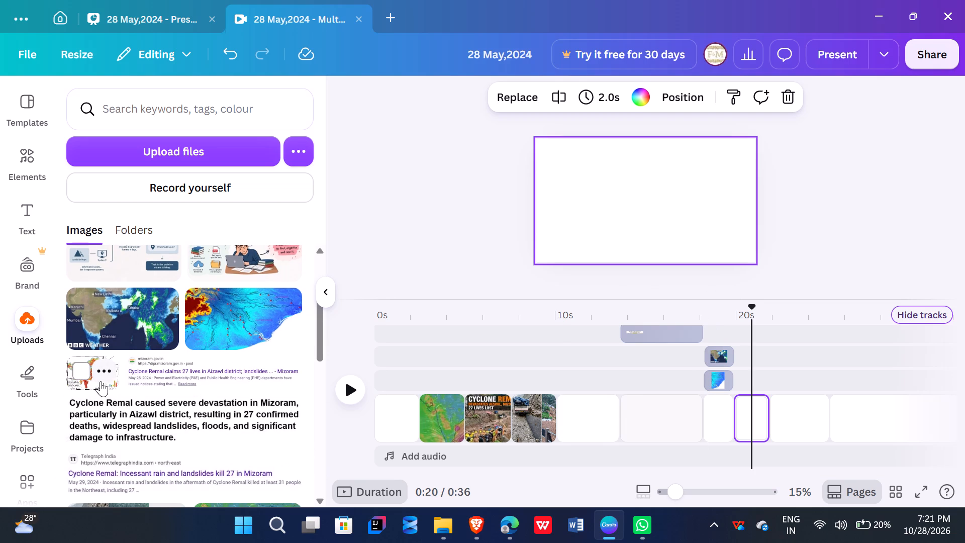
{"action": "left_click", "coordinate": [108, 383]}
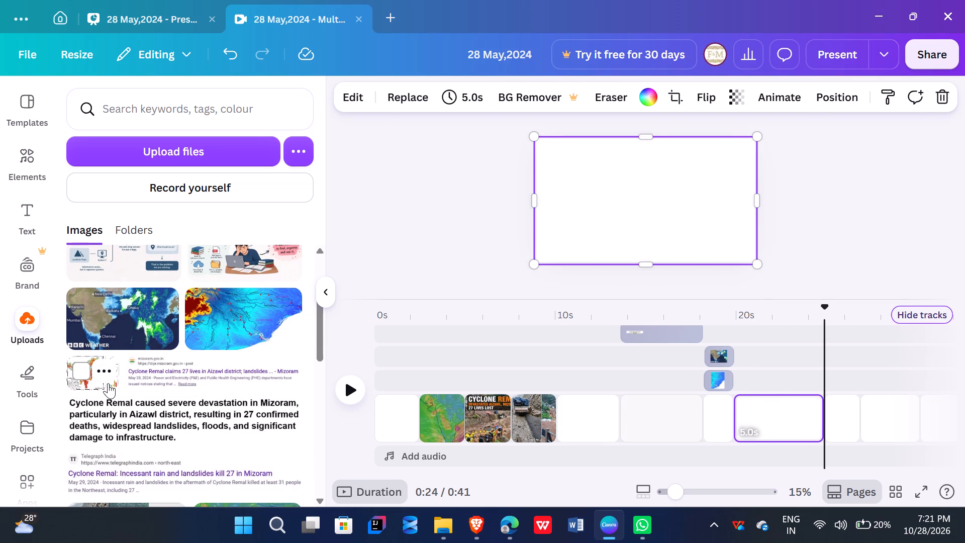
Set the timing of the landslide susceptibility map page to 2 seconds, matching the blank page after it.
{"action": "left_click", "coordinate": [843, 421]}
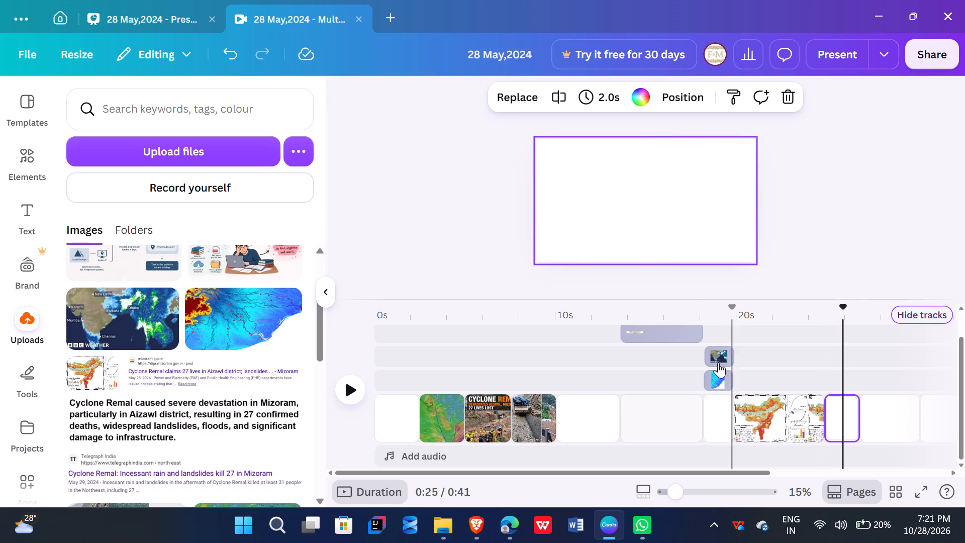
{"action": "left_click", "coordinate": [787, 404]}
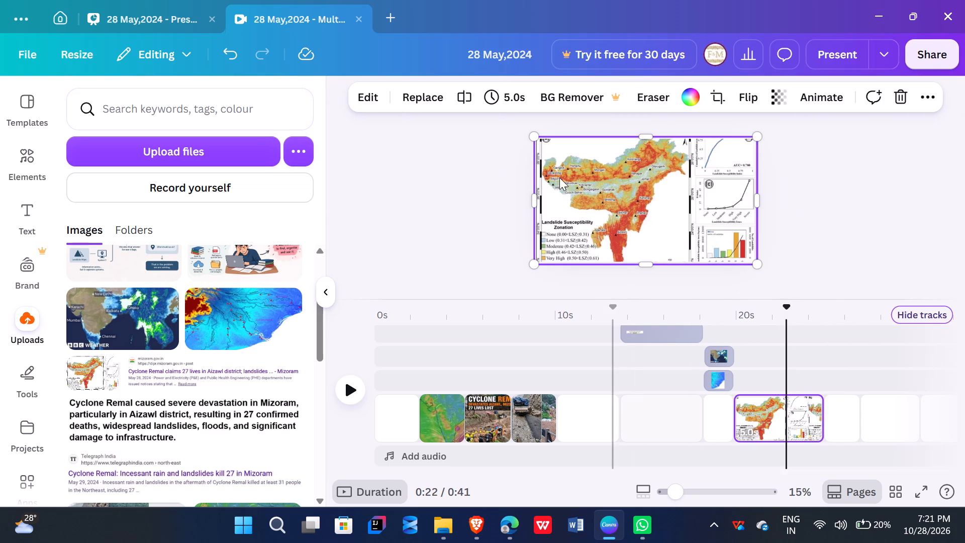
{"action": "left_click", "coordinate": [511, 97]}
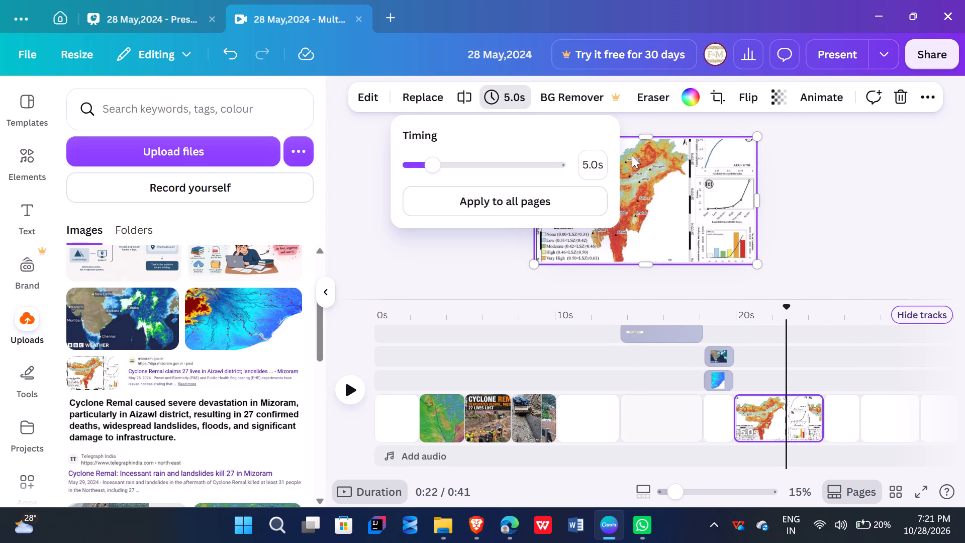
{"action": "left_click", "coordinate": [600, 159]}
{"action": "key", "text": "BackSpace"}
{"action": "key", "text": "2"}
{"action": "key", "text": "Return"}
{"action": "left_click", "coordinate": [793, 229]}
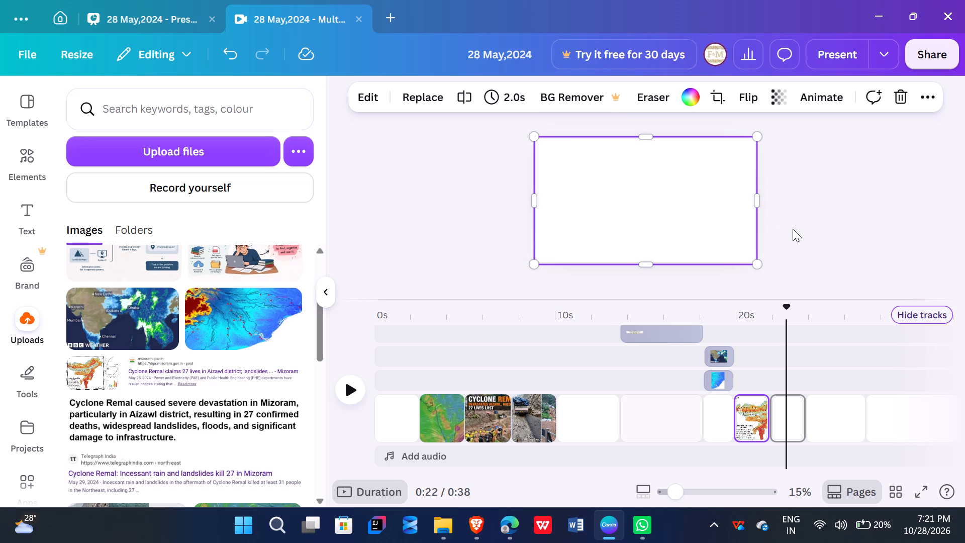
Delete the blank 2.0-second page directly after the landslide susceptibility map.
{"action": "left_click", "coordinate": [785, 421]}
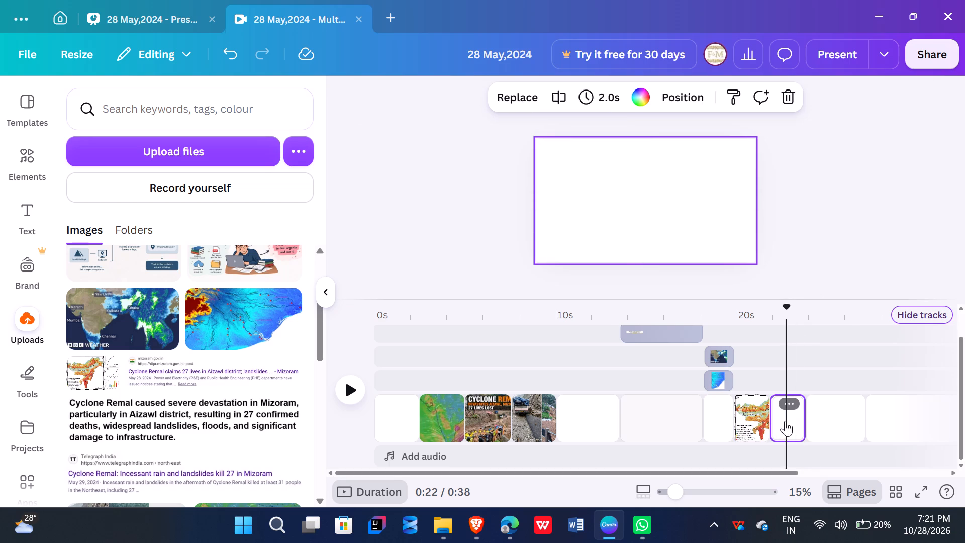
{"action": "key", "text": "Delete"}
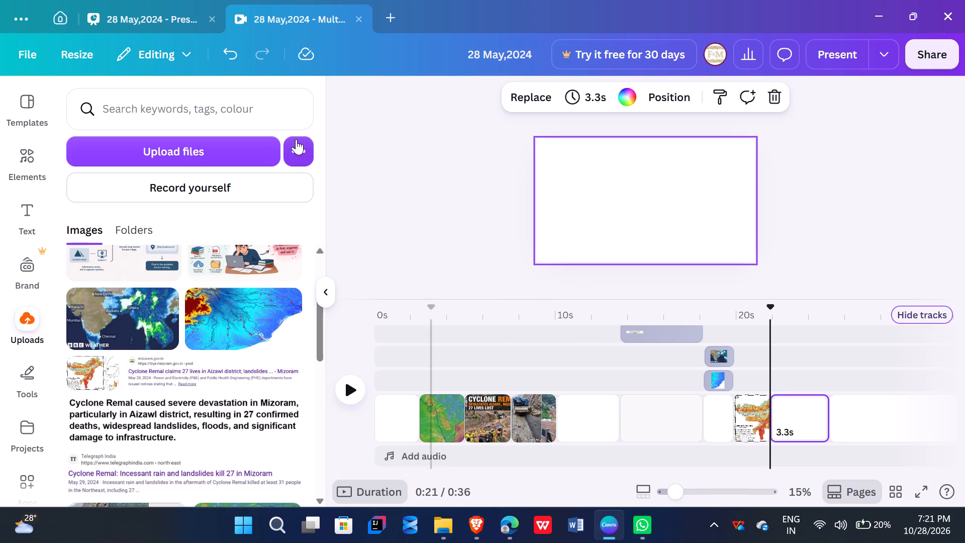
In the presentation, copy the background colour code #F6F7F4 from the Rain Forecasts, River Forecasts and Landslide Maps diagram page.
{"action": "left_click", "coordinate": [179, 21]}
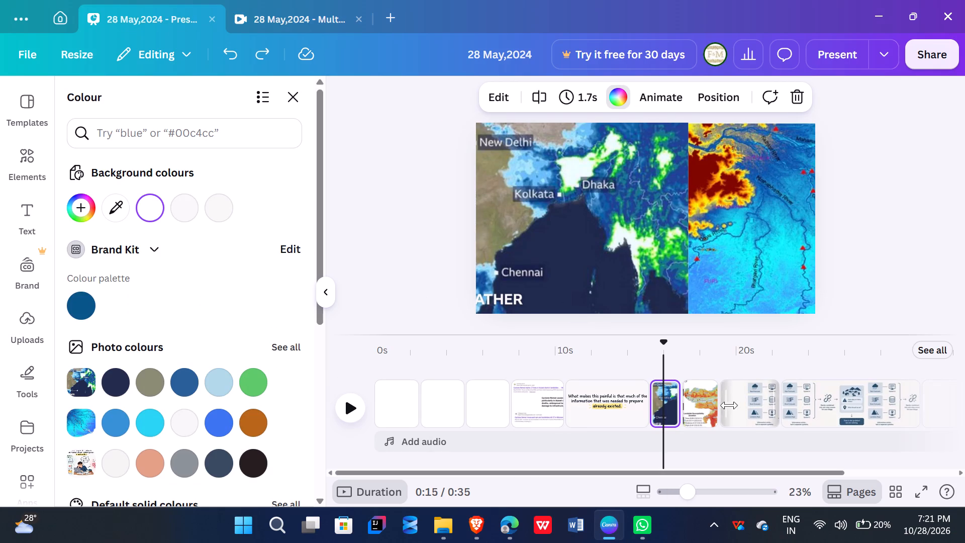
{"action": "left_click", "coordinate": [703, 403]}
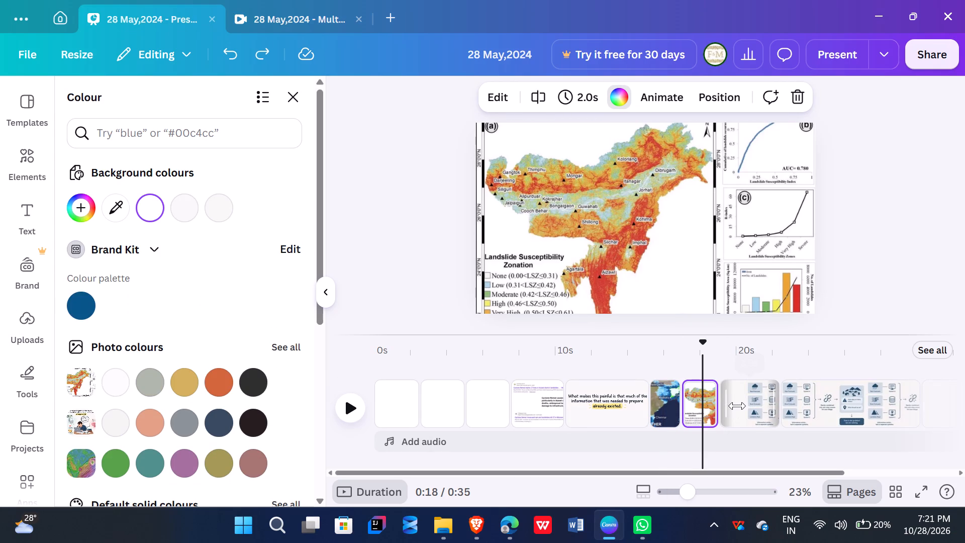
{"action": "left_click", "coordinate": [737, 406]}
{"action": "left_click", "coordinate": [656, 234]}
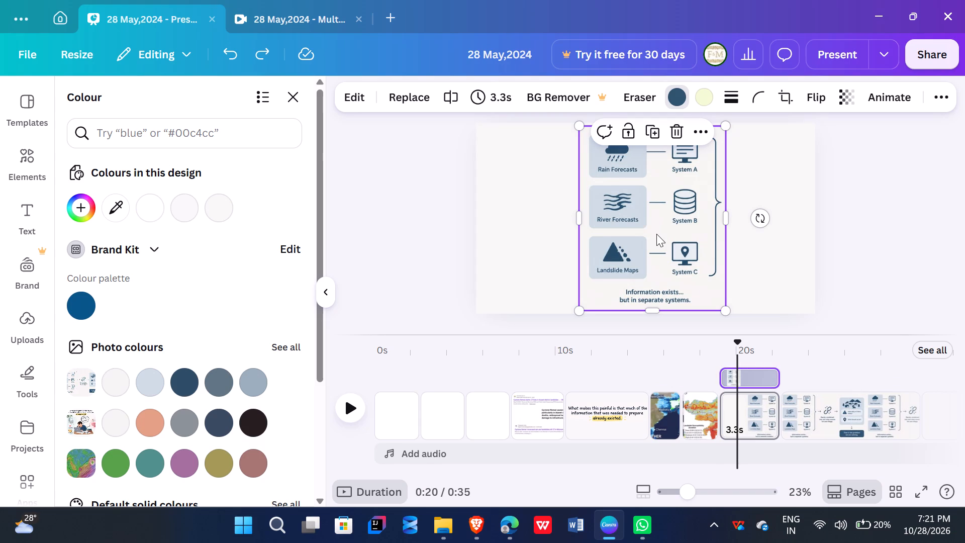
{"action": "left_click", "coordinate": [558, 212]}
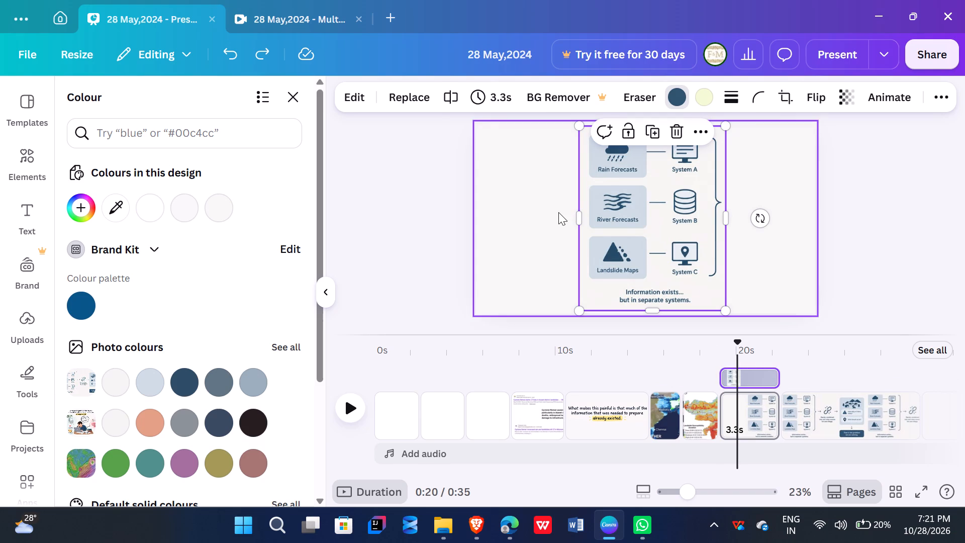
{"action": "left_click", "coordinate": [636, 98]}
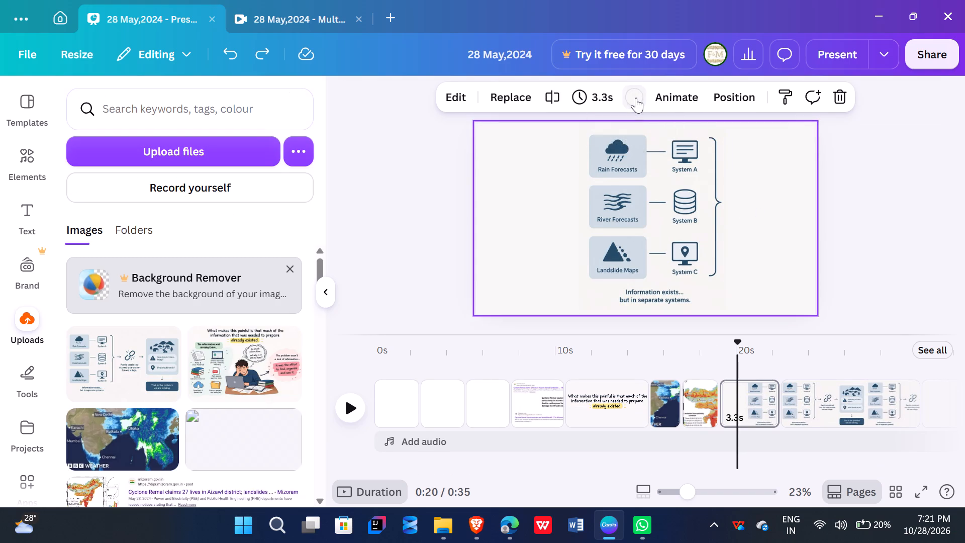
{"action": "left_click", "coordinate": [635, 96]}
{"action": "left_click", "coordinate": [89, 206]}
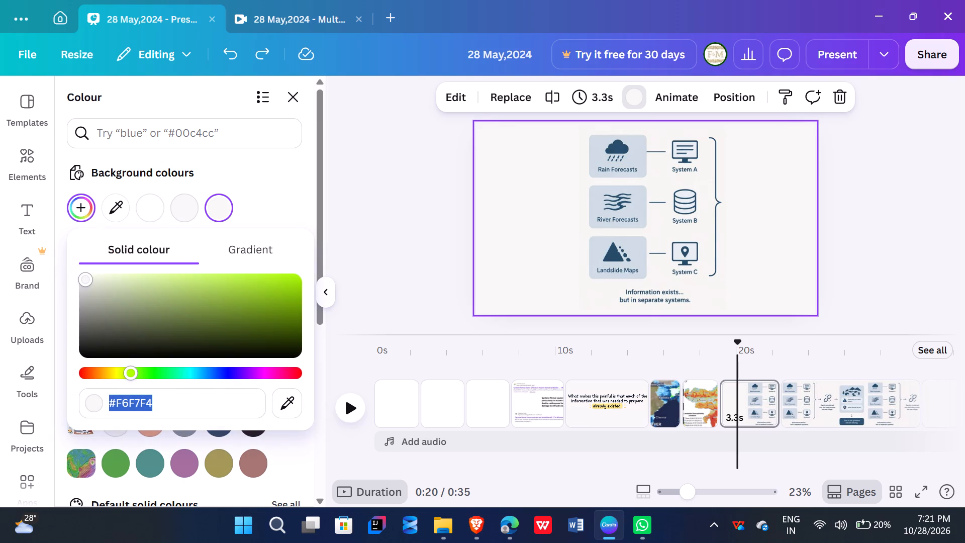
{"action": "key", "text": "ctrl+c"}
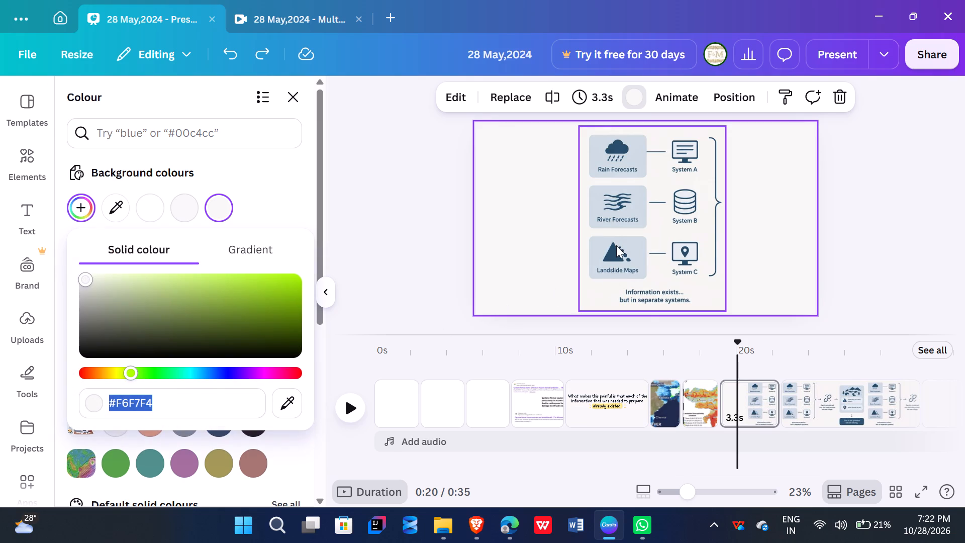
{"action": "left_click", "coordinate": [614, 249]}
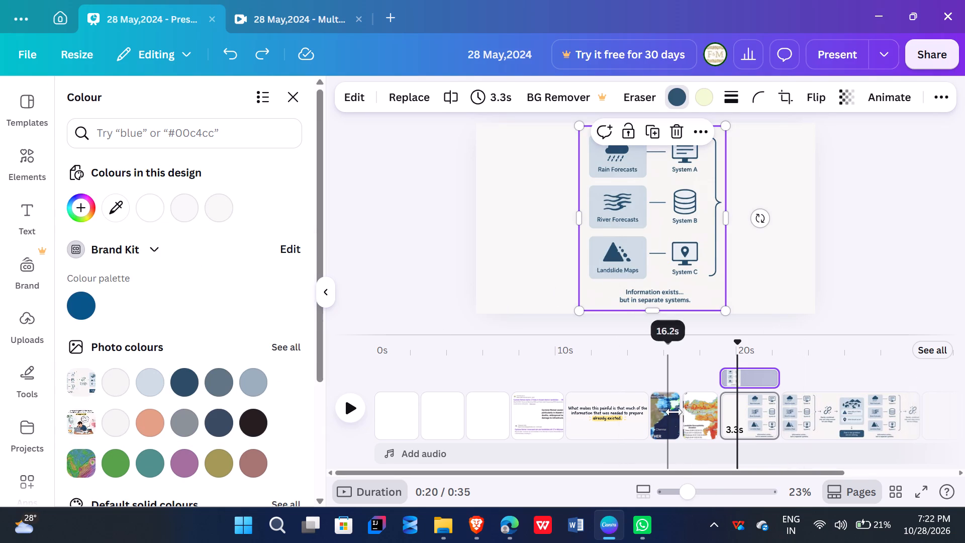
In the video, set the background of the blank 3.3-second page after the landslide susceptibility map to #F6F7F4.
{"action": "left_click", "coordinate": [301, 25]}
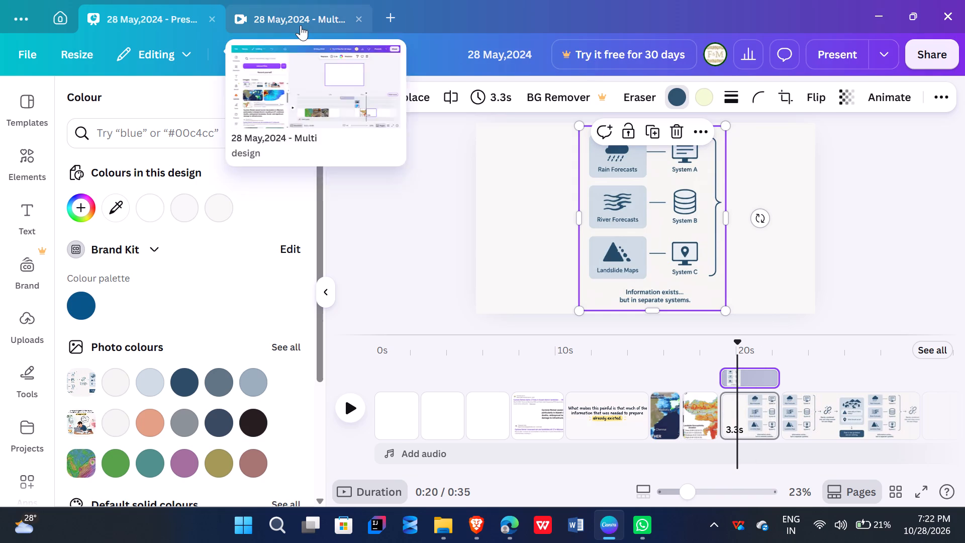
{"action": "left_click", "coordinate": [802, 419]}
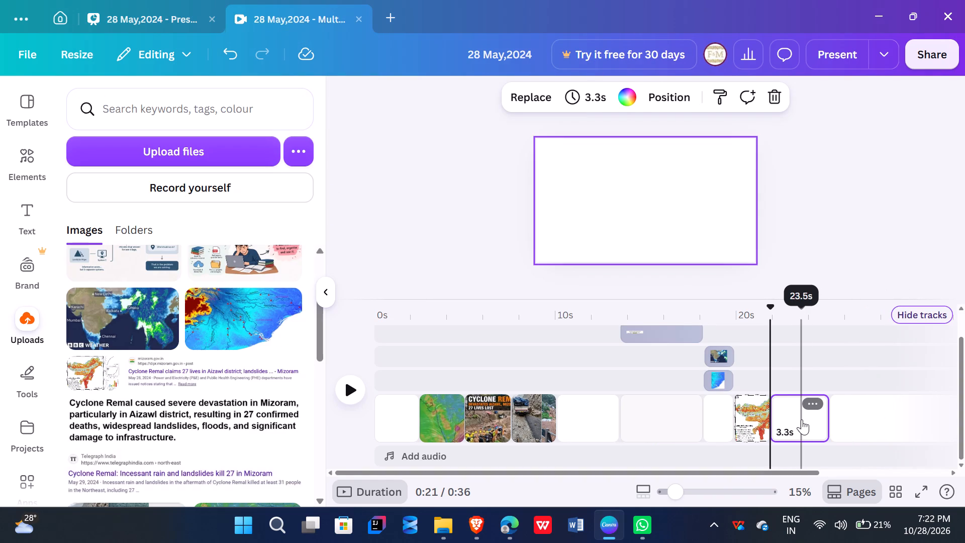
{"action": "left_click", "coordinate": [638, 93]}
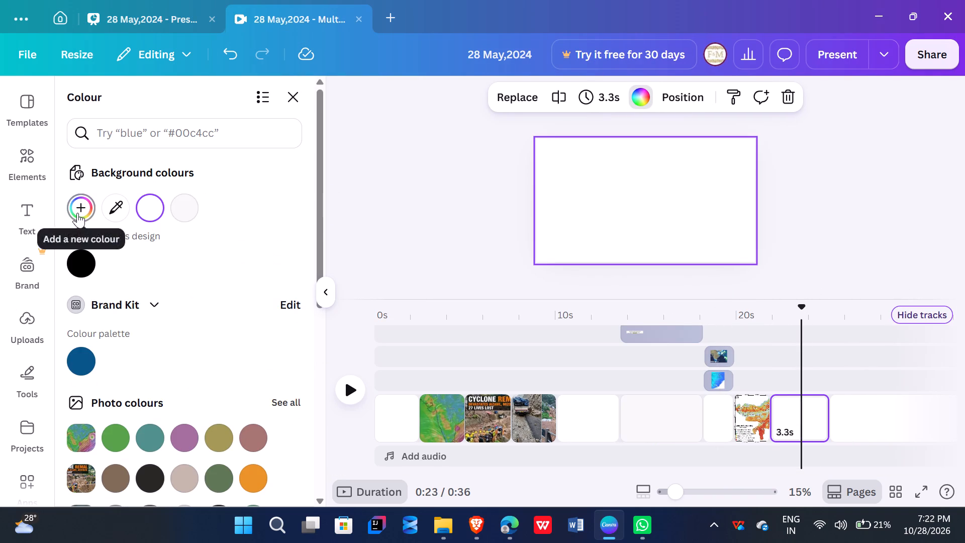
{"action": "left_click", "coordinate": [77, 213]}
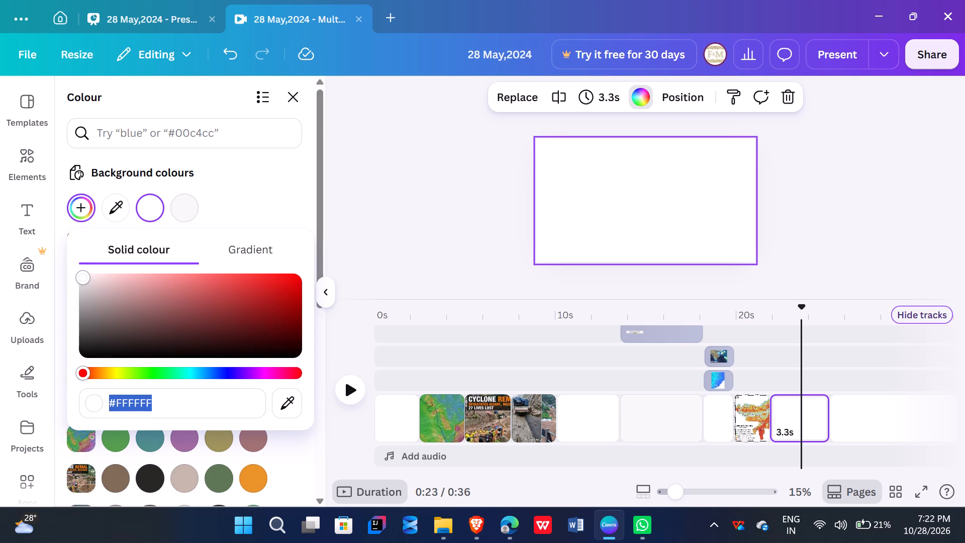
{"action": "key", "text": "BackSpace"}
{"action": "key", "text": "ctrl+v"}
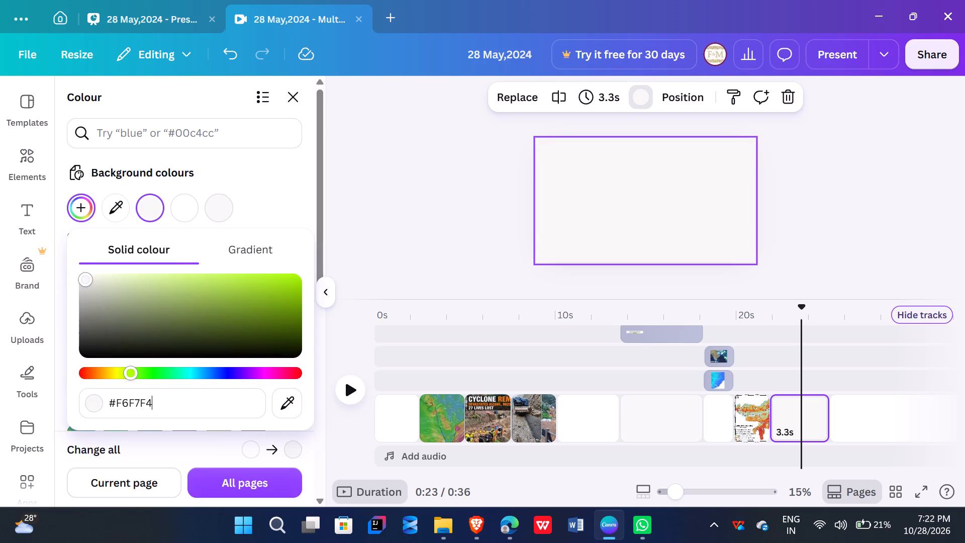
{"action": "key", "text": "Return"}
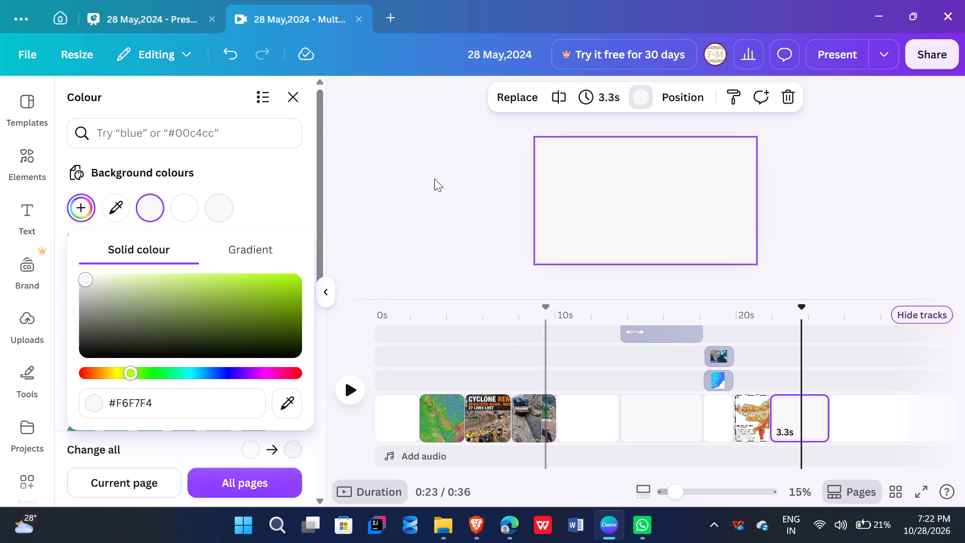
Cut the Rain Forecasts, River Forecasts and Landslide Maps diagram from the presentation and paste it onto the video's 3.3-second page.
{"action": "left_click", "coordinate": [176, 15]}
{"action": "key", "text": "ctrl+x"}
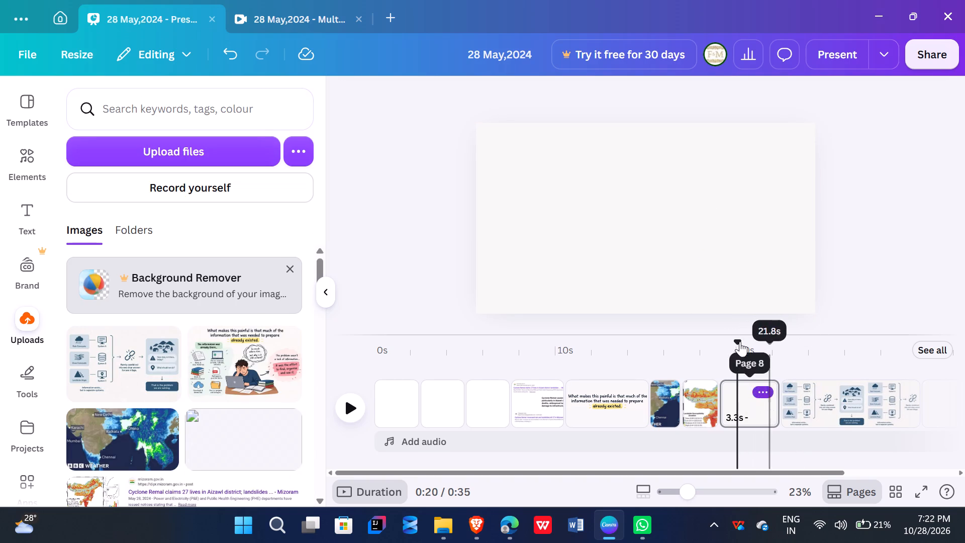
{"action": "left_click", "coordinate": [323, 10]}
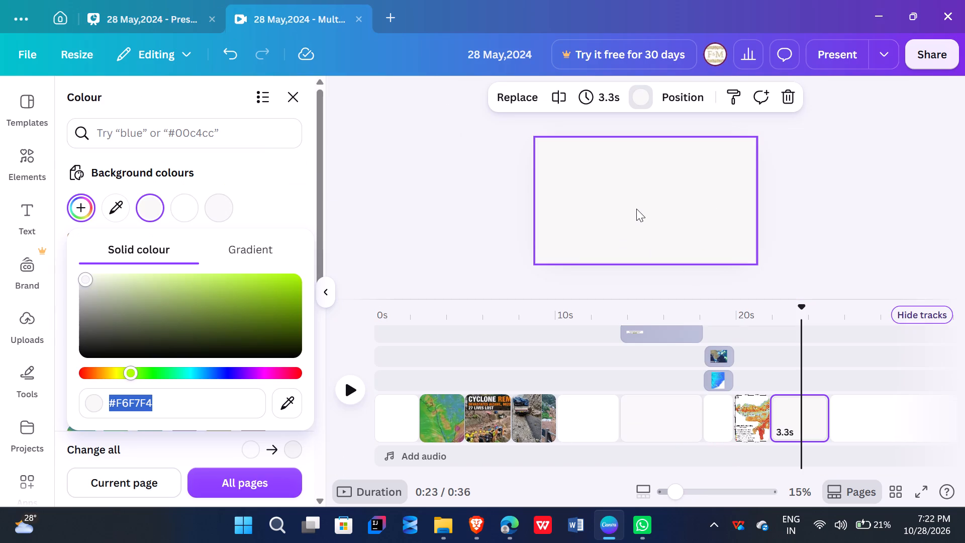
{"action": "left_click", "coordinate": [636, 209]}
{"action": "key", "text": "ctrl+v"}
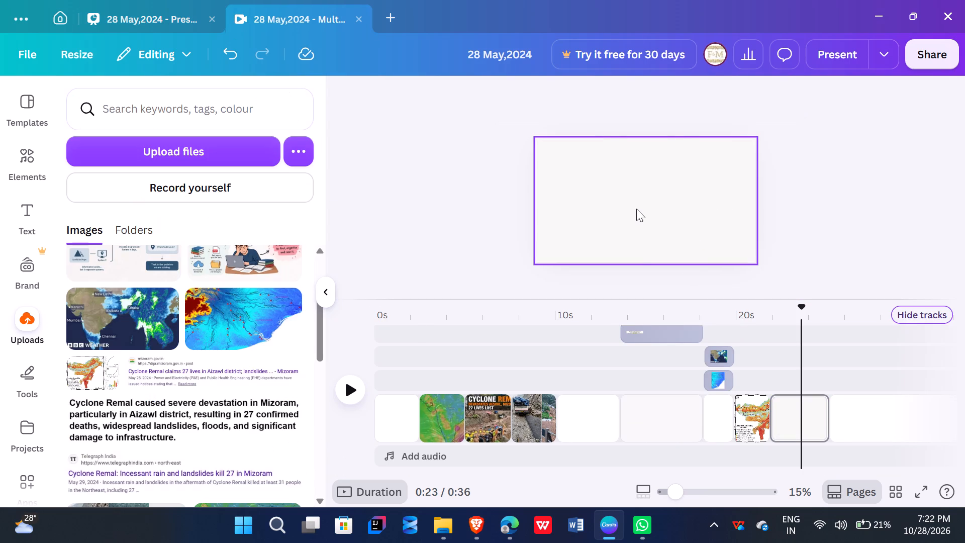
Align the pasted diagram's track with the start of its page and trim its timing to 3.3 seconds.
{"action": "scroll", "coordinate": [884, 330], "scroll_direction": "down", "scroll_amount": 1}
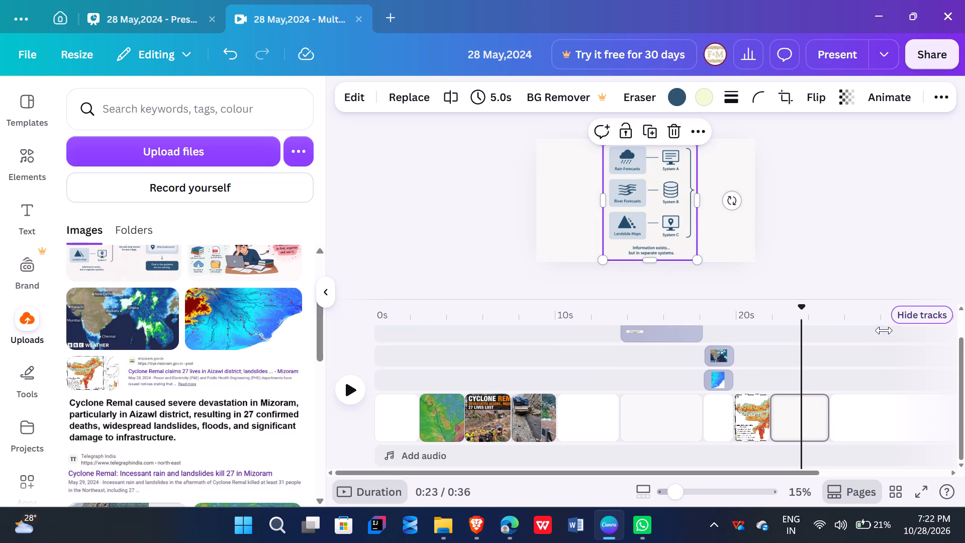
{"action": "scroll", "coordinate": [884, 330], "scroll_direction": "down", "scroll_amount": 1}
{"action": "scroll", "coordinate": [831, 346], "scroll_direction": "up", "scroll_amount": 1}
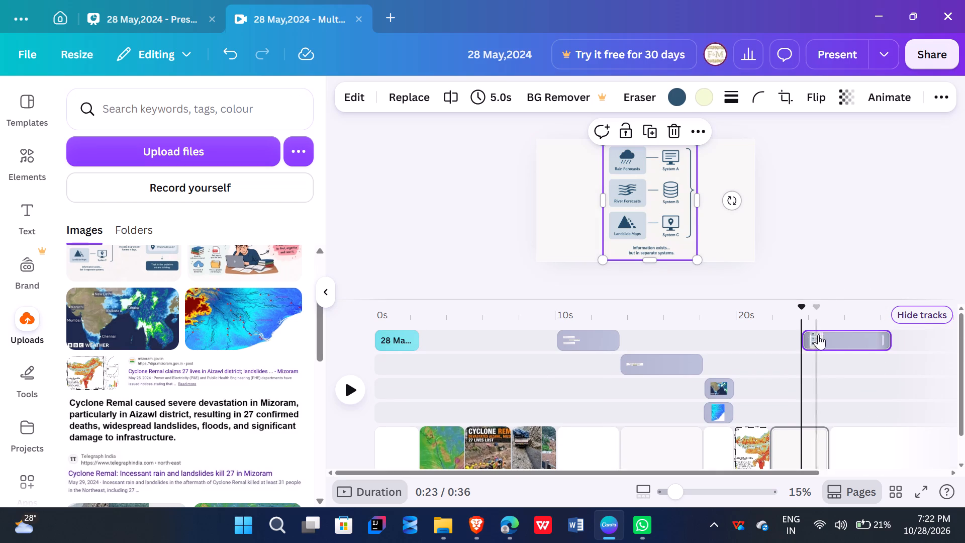
{"action": "left_click_drag", "start_coordinate": [842, 341], "coordinate": [820, 344]}
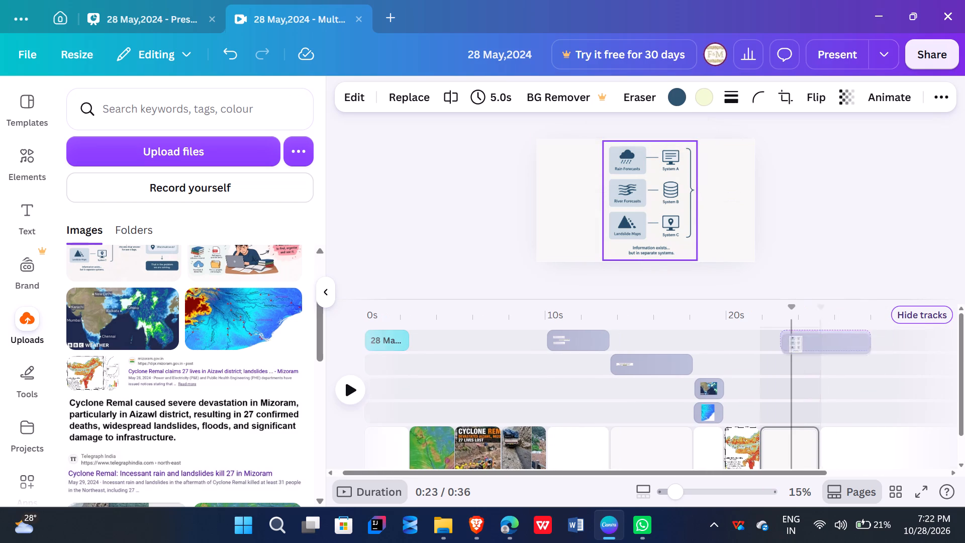
{"action": "left_click_drag", "start_coordinate": [820, 344], "coordinate": [799, 345]}
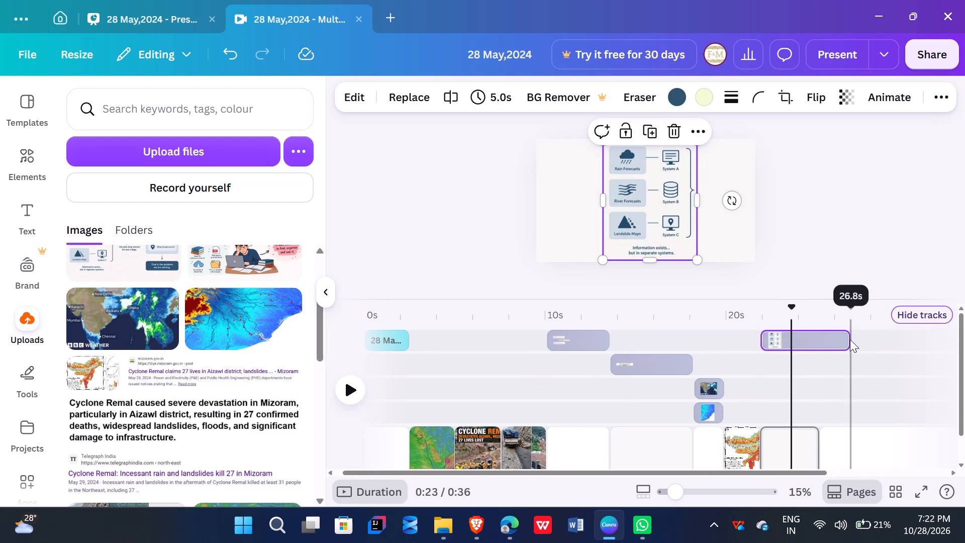
{"action": "left_click_drag", "start_coordinate": [842, 340], "coordinate": [792, 345]}
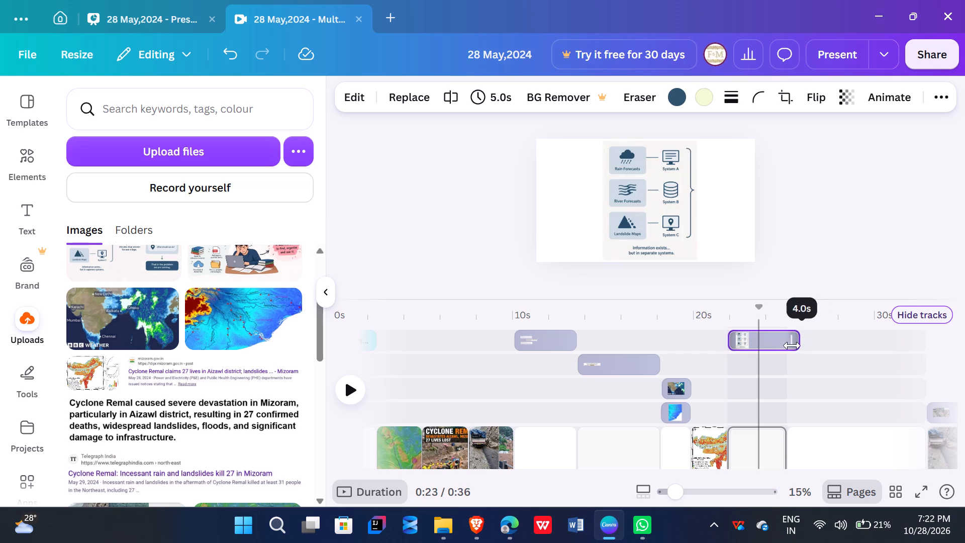
{"action": "left_click_drag", "start_coordinate": [792, 345], "coordinate": [782, 346]}
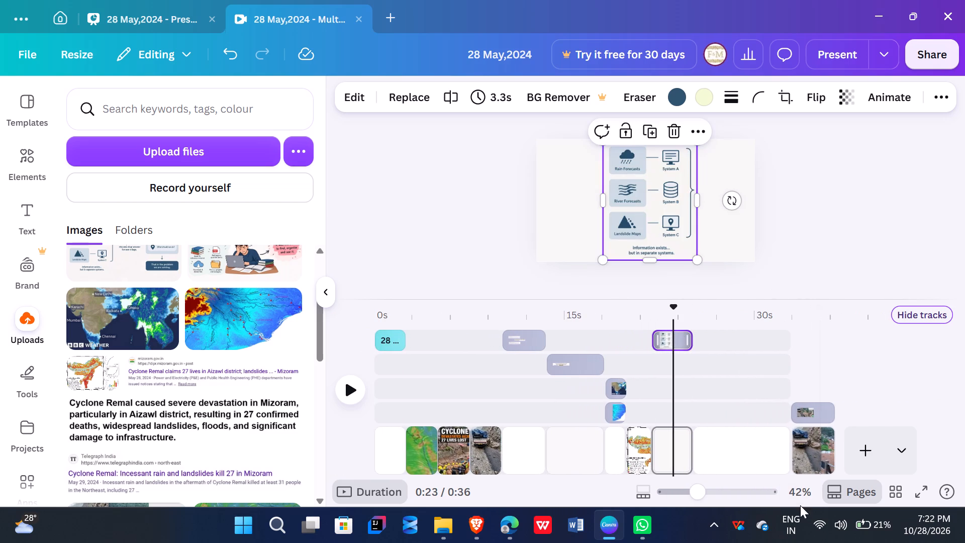
Delete the final 3.5-second page with the truck and landslide photos.
{"action": "left_click", "coordinate": [813, 445]}
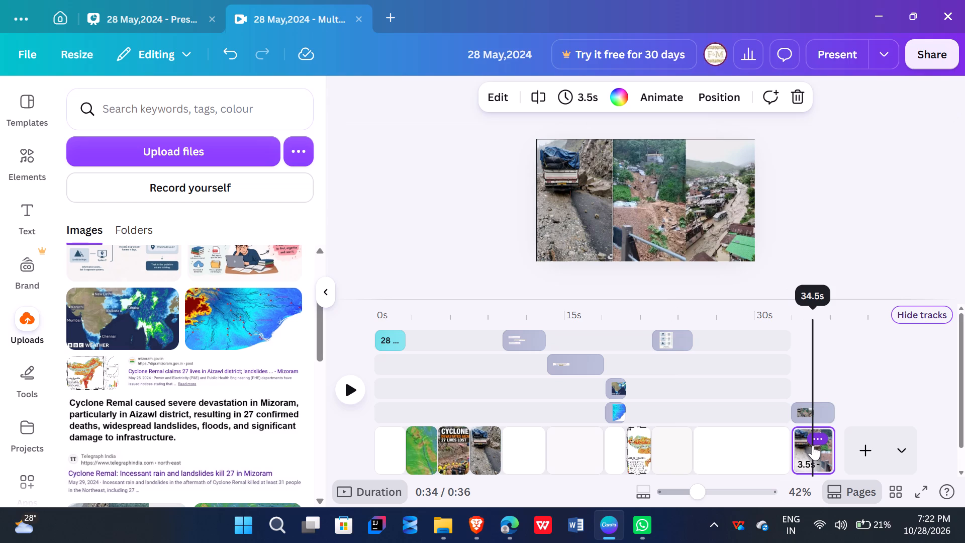
{"action": "key", "text": "Delete"}
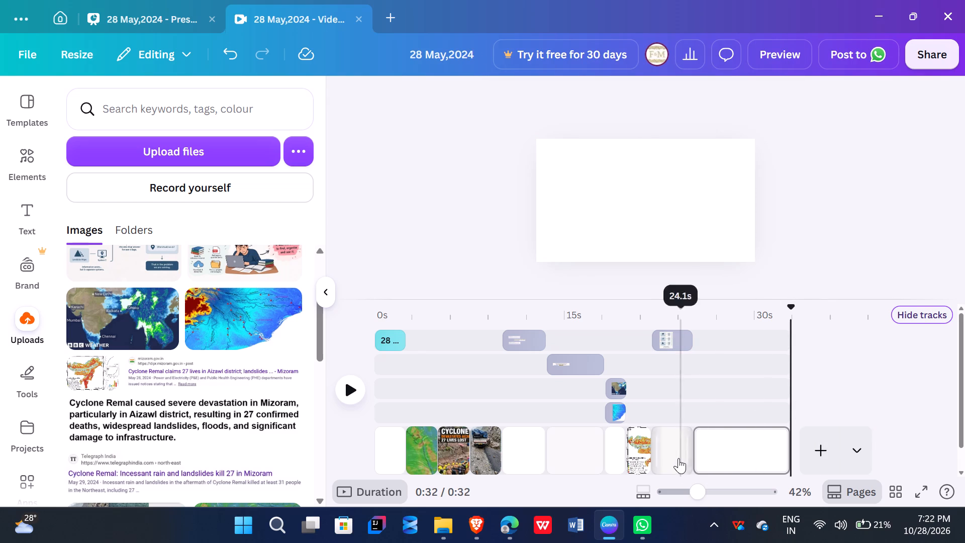
Cut the full diagram ending in "That is the problem we are solving." from the presentation and paste it onto the video's blank 7.7-second page.
{"action": "left_click", "coordinate": [674, 460]}
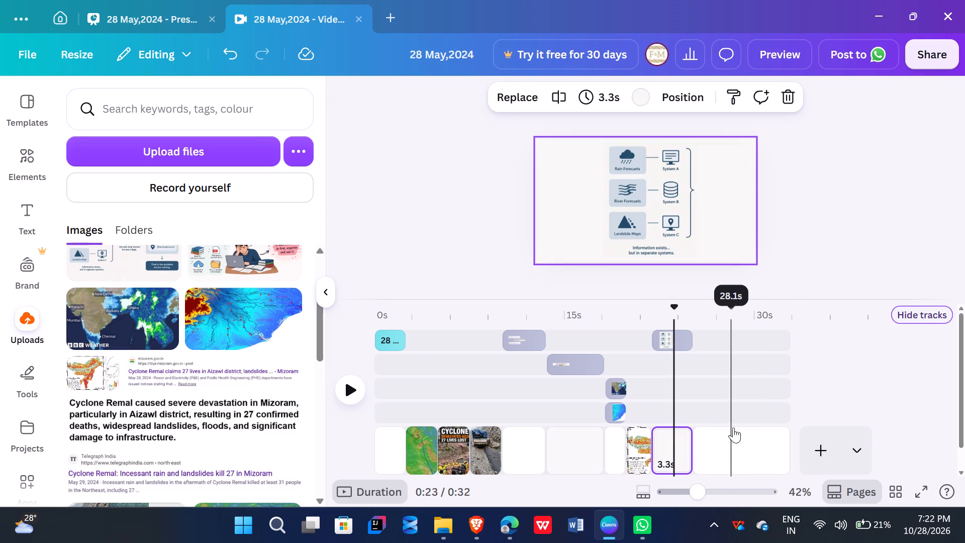
{"action": "left_click", "coordinate": [733, 443]}
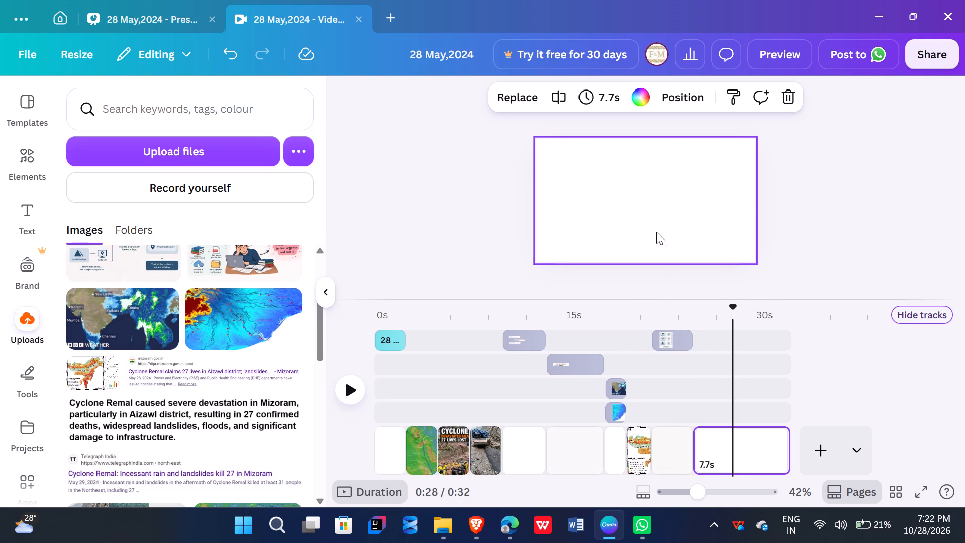
{"action": "left_click", "coordinate": [171, 14]}
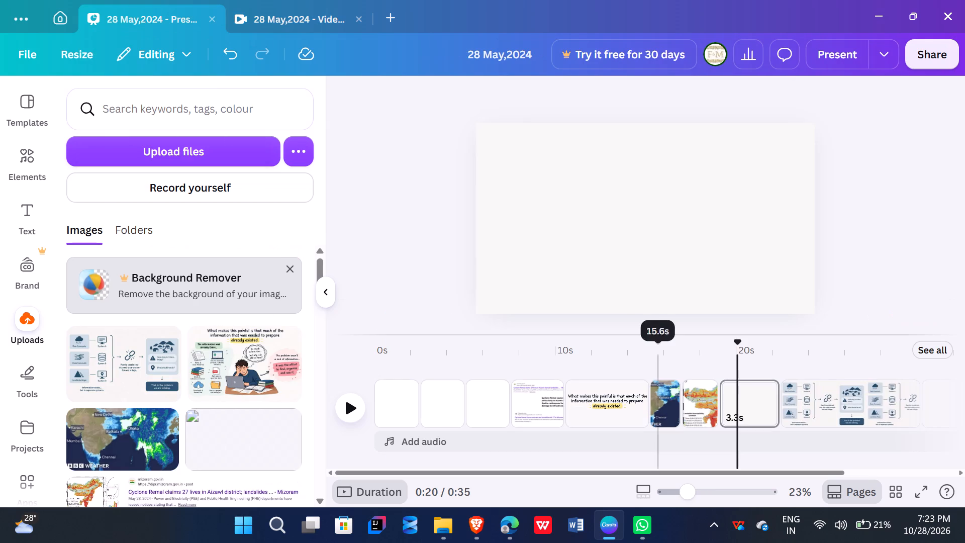
{"action": "left_click", "coordinate": [852, 412]}
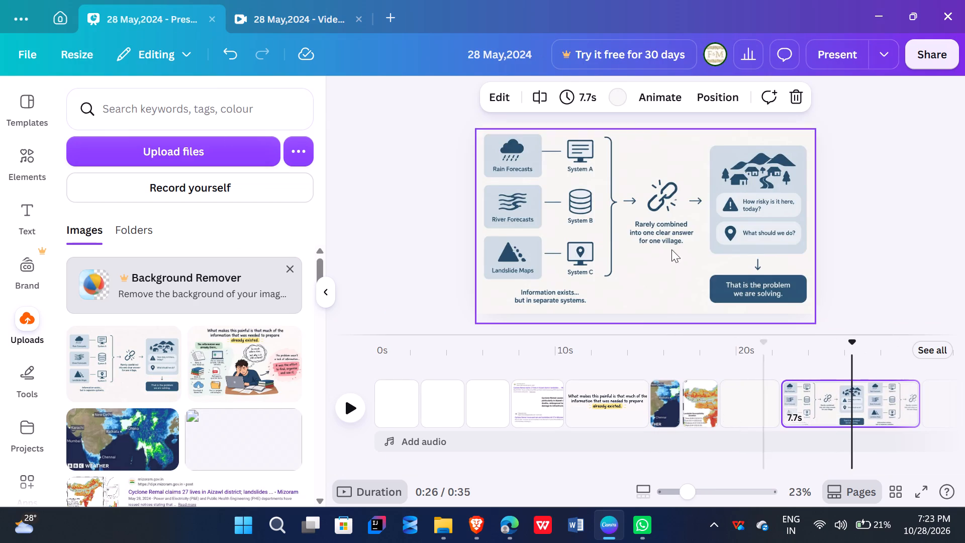
{"action": "left_click", "coordinate": [666, 242]}
{"action": "key", "text": "ctrl+x"}
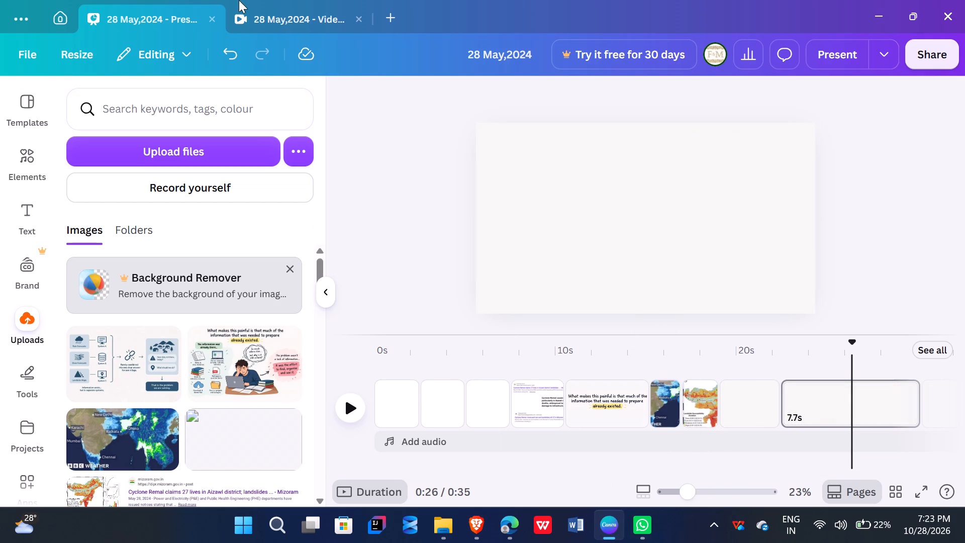
{"action": "left_click", "coordinate": [256, 14]}
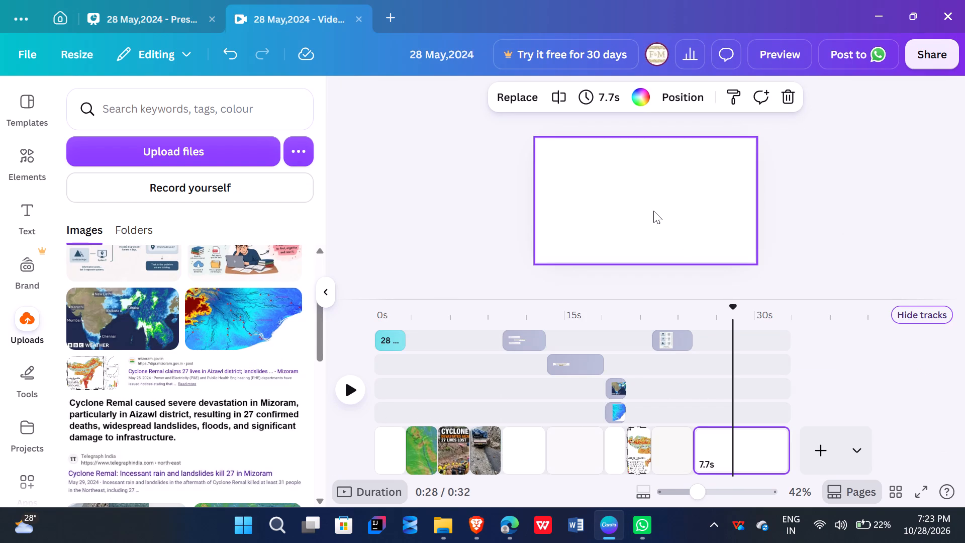
{"action": "left_click", "coordinate": [653, 211]}
{"action": "key", "text": "ctrl+v"}
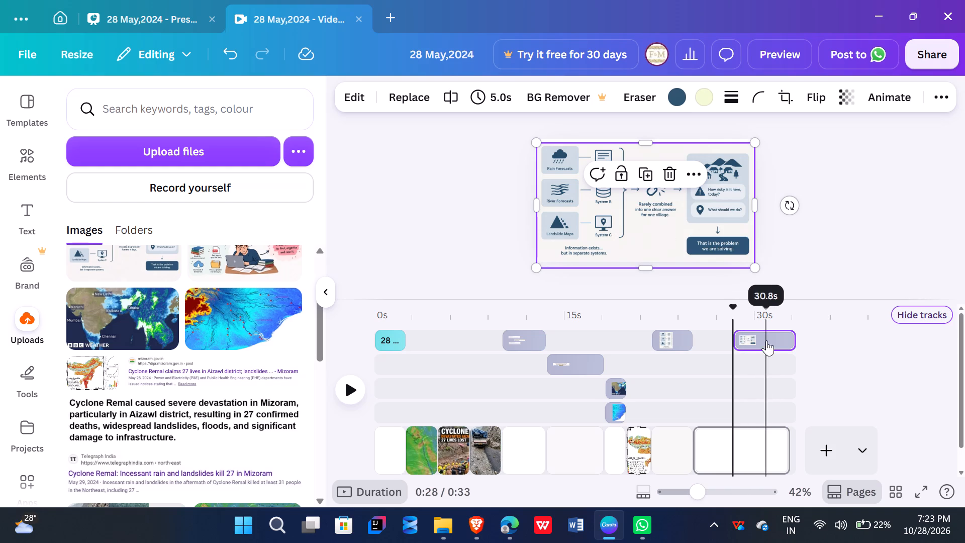
Extend the full diagram's timing to 7.7 seconds so it spans the whole last page.
{"action": "left_click", "coordinate": [778, 344]}
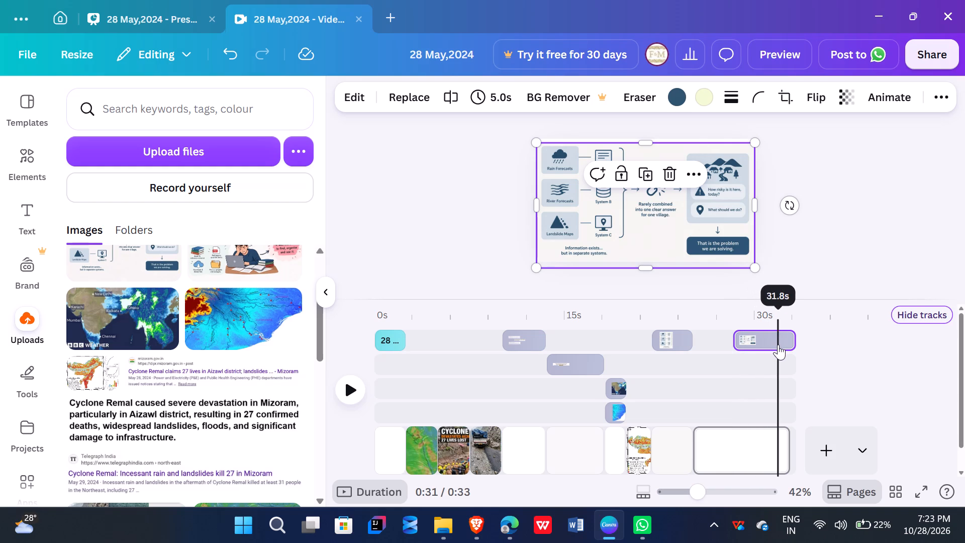
{"action": "left_click_drag", "start_coordinate": [778, 344], "coordinate": [734, 348]}
{"action": "left_click_drag", "start_coordinate": [754, 341], "coordinate": [789, 341]}
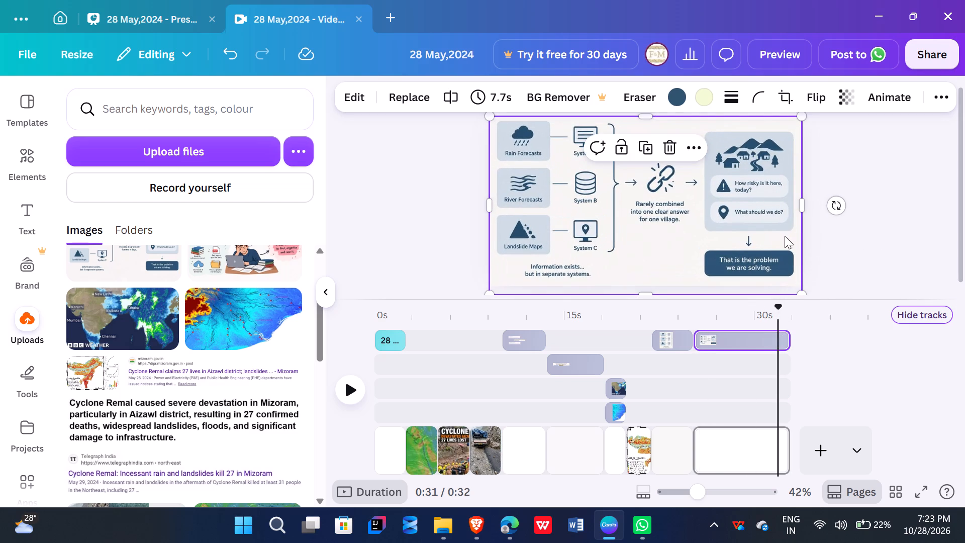
{"action": "left_click", "coordinate": [839, 232]}
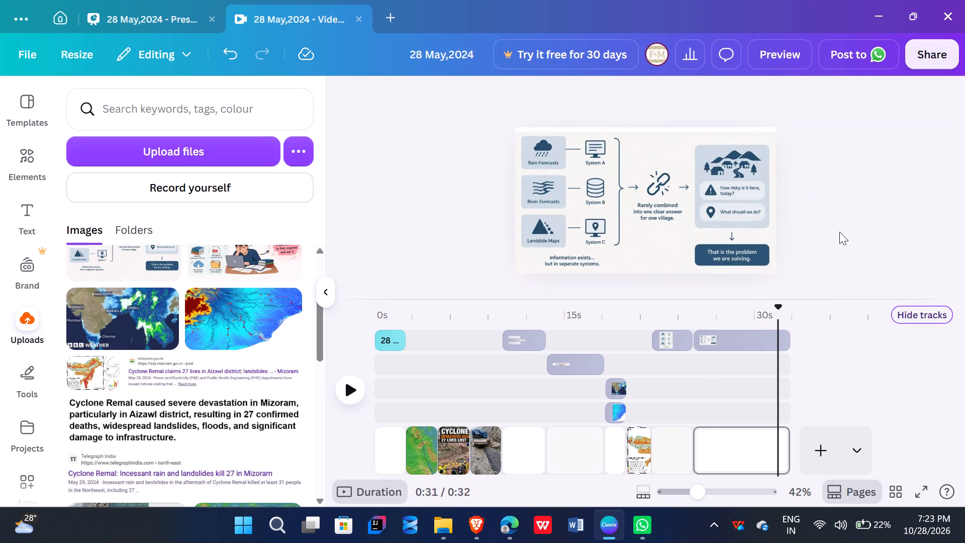
Extend the upper edge of the full diagram image so it covers the top of the page.
{"action": "left_click", "coordinate": [692, 207]}
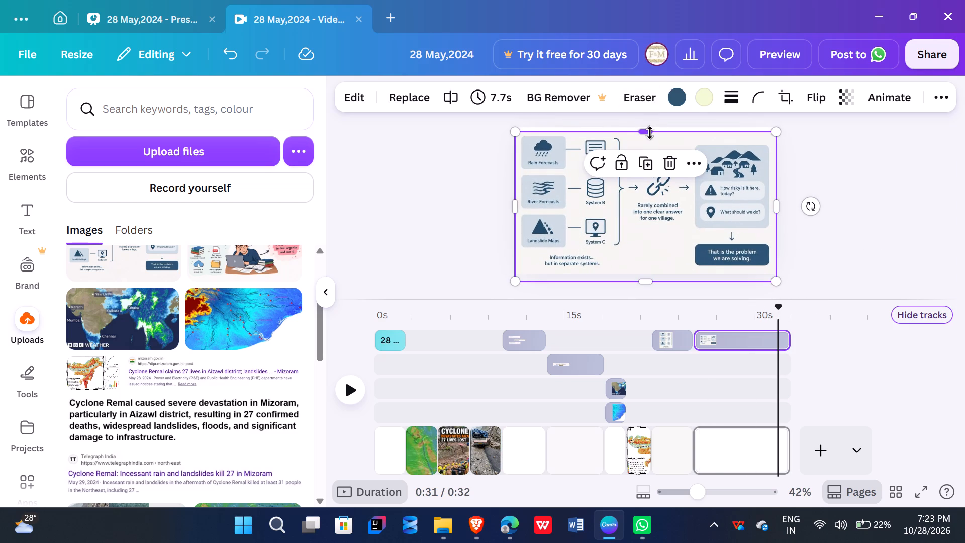
{"action": "left_click", "coordinate": [650, 133]}
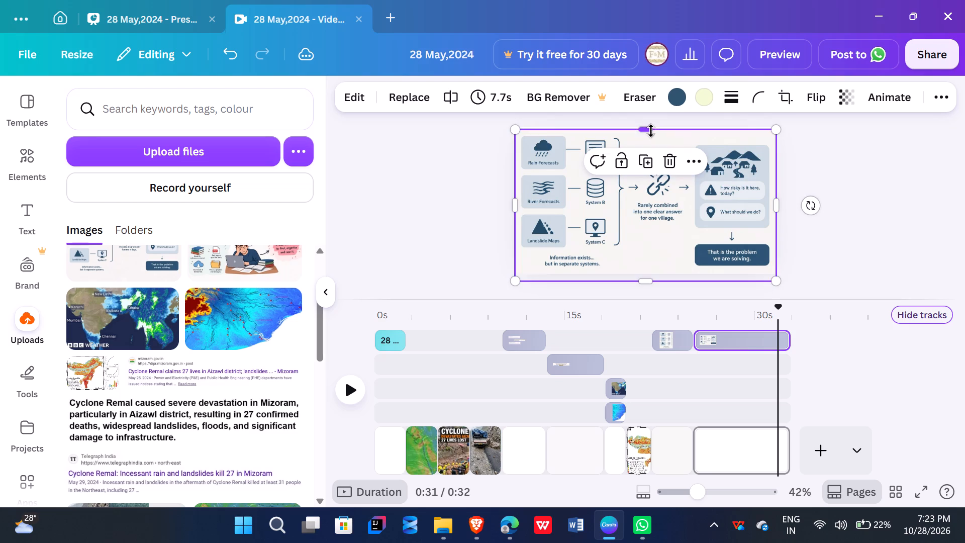
{"action": "left_click", "coordinate": [867, 158]}
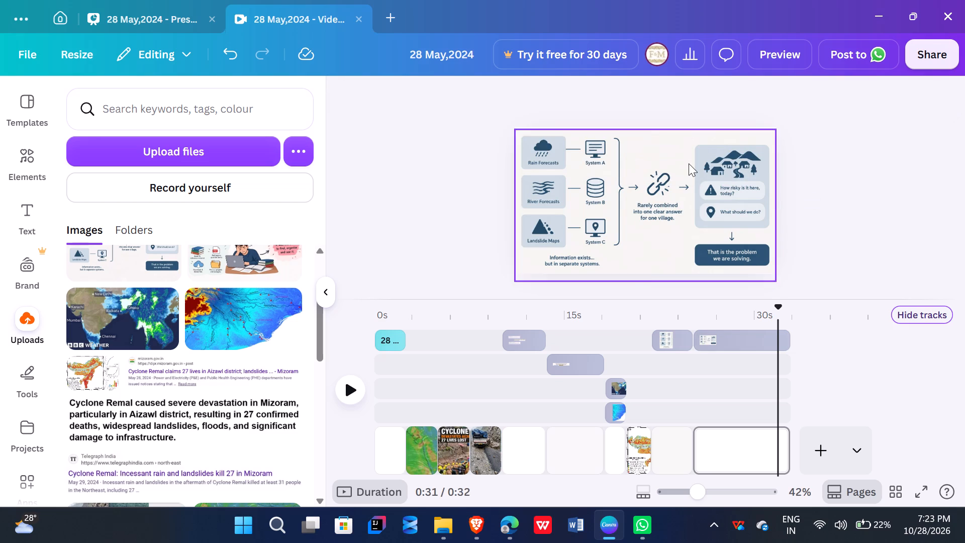
{"action": "left_click", "coordinate": [689, 163]}
{"action": "left_click_drag", "start_coordinate": [651, 126], "coordinate": [652, 120]}
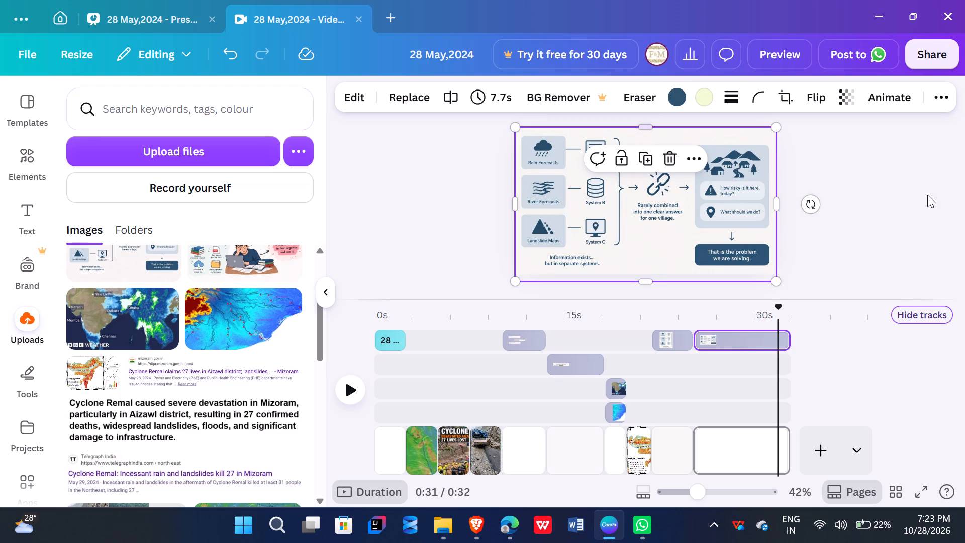
{"action": "left_click", "coordinate": [927, 195]}
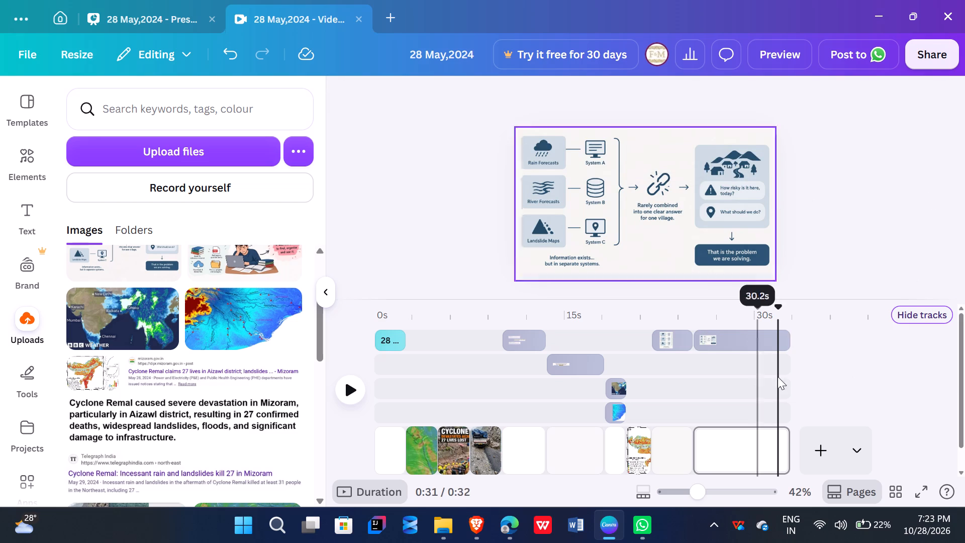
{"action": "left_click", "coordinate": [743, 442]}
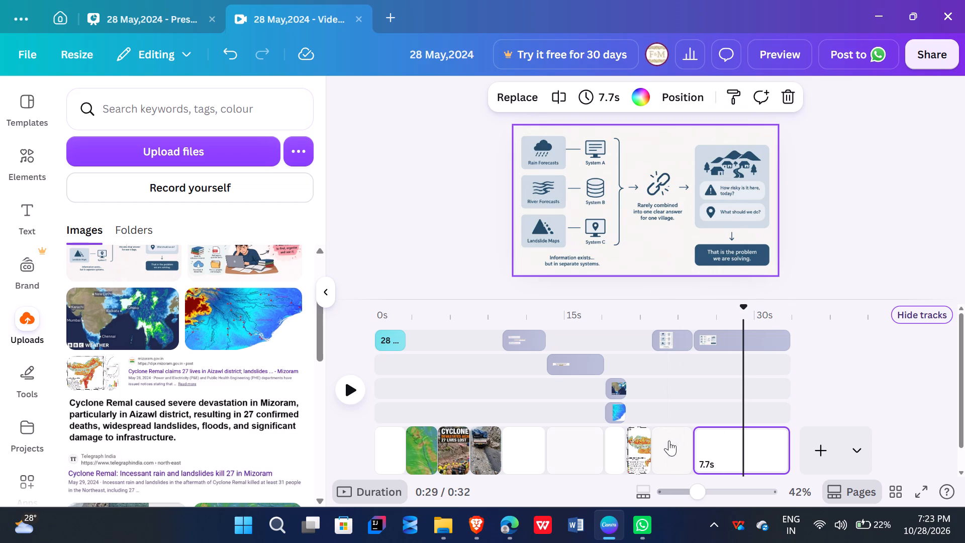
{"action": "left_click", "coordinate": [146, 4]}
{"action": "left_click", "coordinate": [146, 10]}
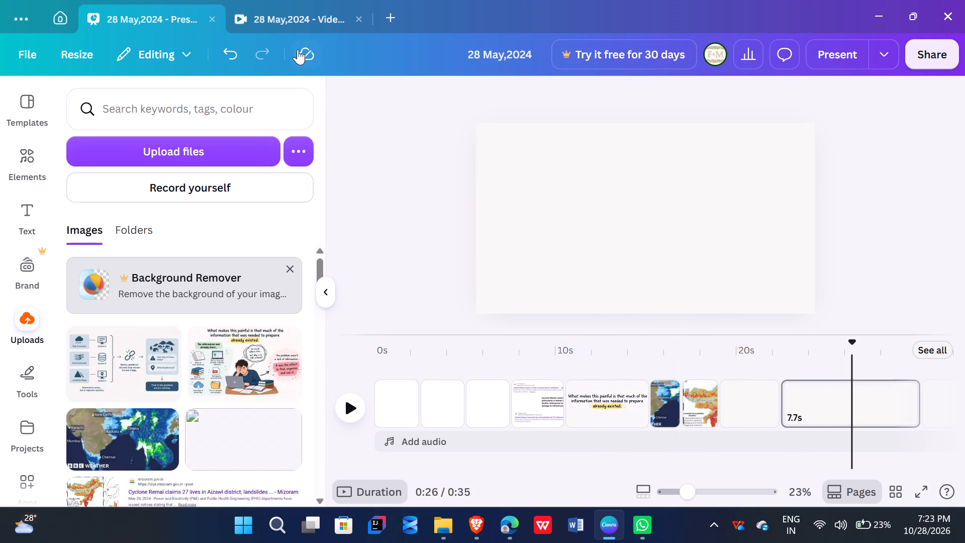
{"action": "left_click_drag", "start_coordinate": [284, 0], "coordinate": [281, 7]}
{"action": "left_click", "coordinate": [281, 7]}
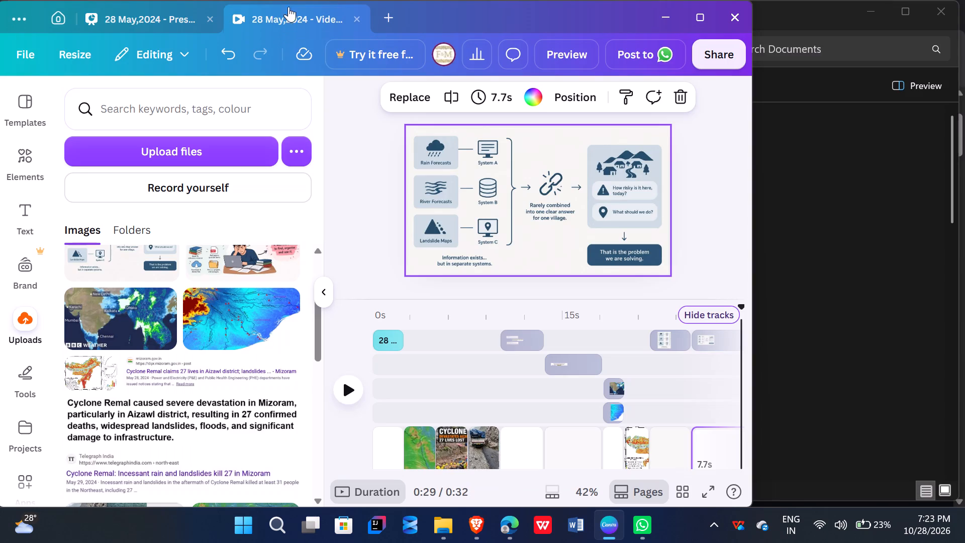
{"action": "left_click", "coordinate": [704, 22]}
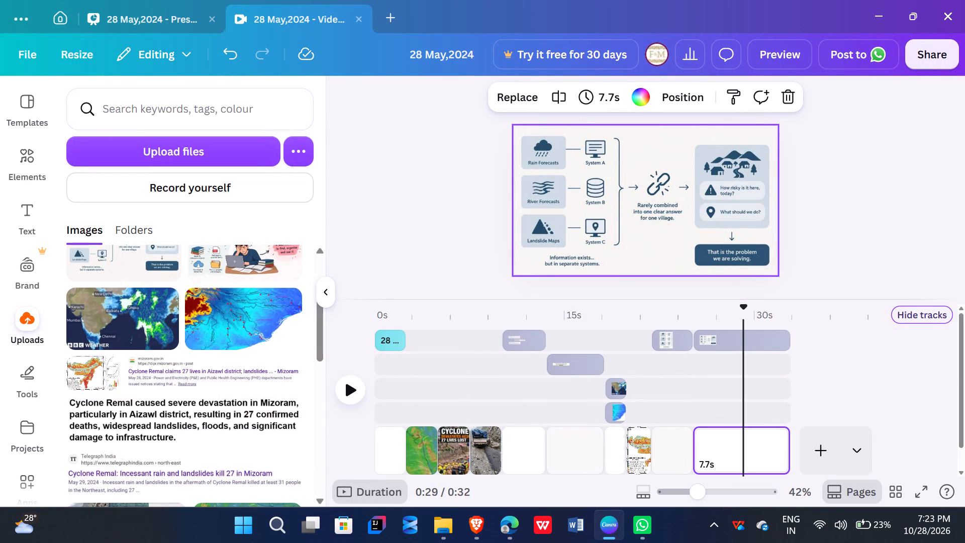
Play the video from the beginning to review the assembled pages and their timings.
{"action": "left_click_drag", "start_coordinate": [741, 310], "coordinate": [329, 325]}
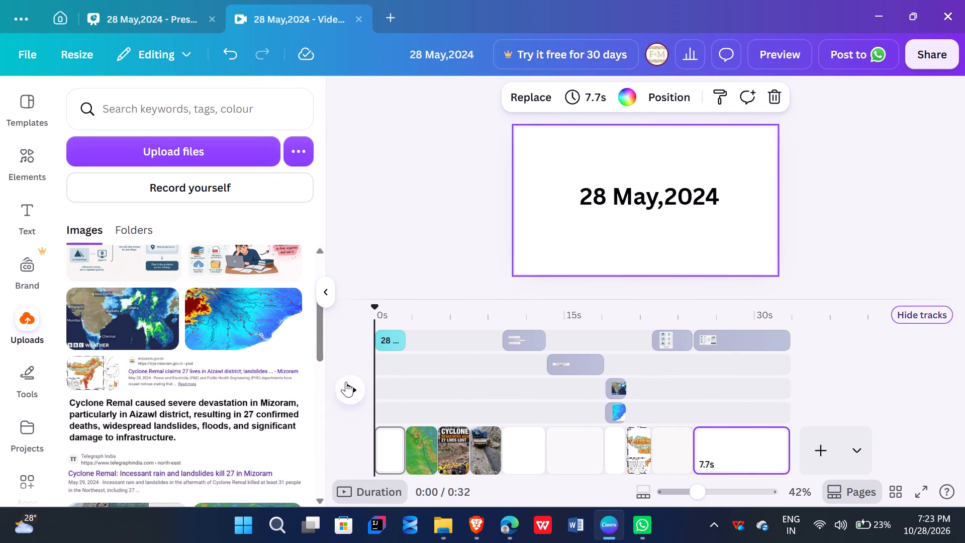
{"action": "left_click", "coordinate": [346, 383]}
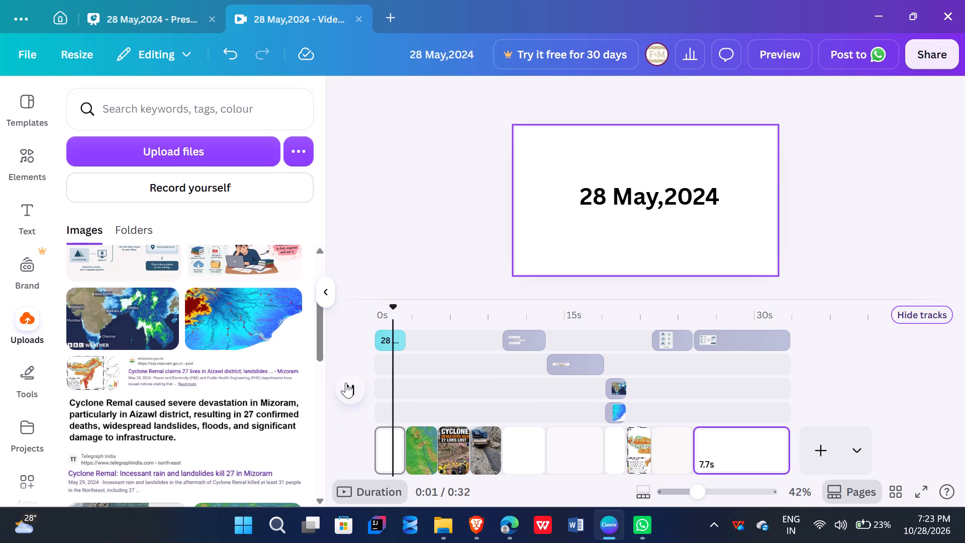